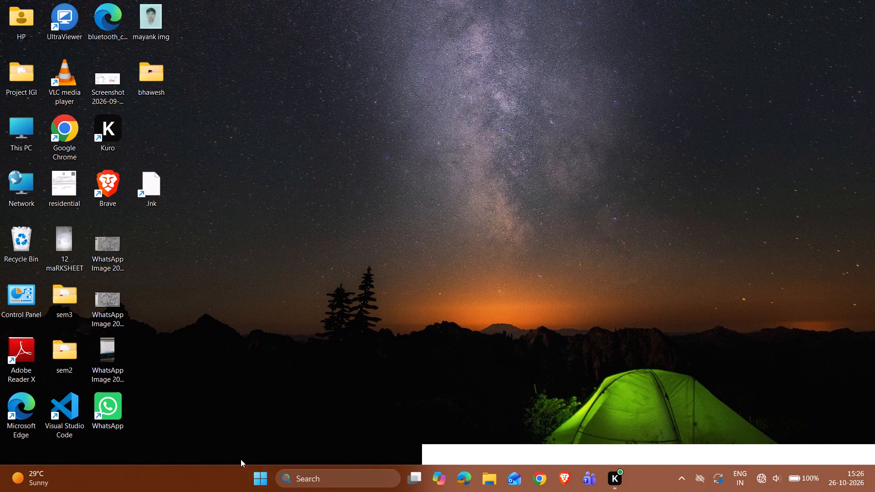
Launch Excel and open the recent THERMO5 workbook.
left_click(255, 482)
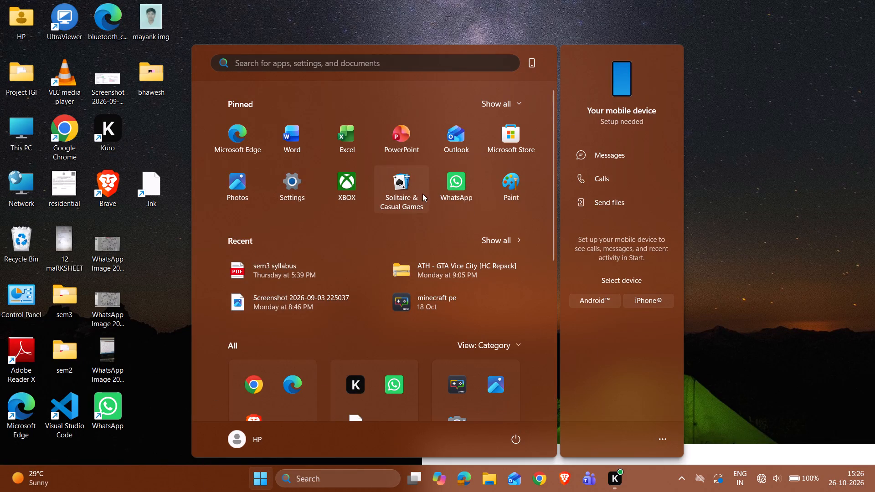
left_click(340, 125)
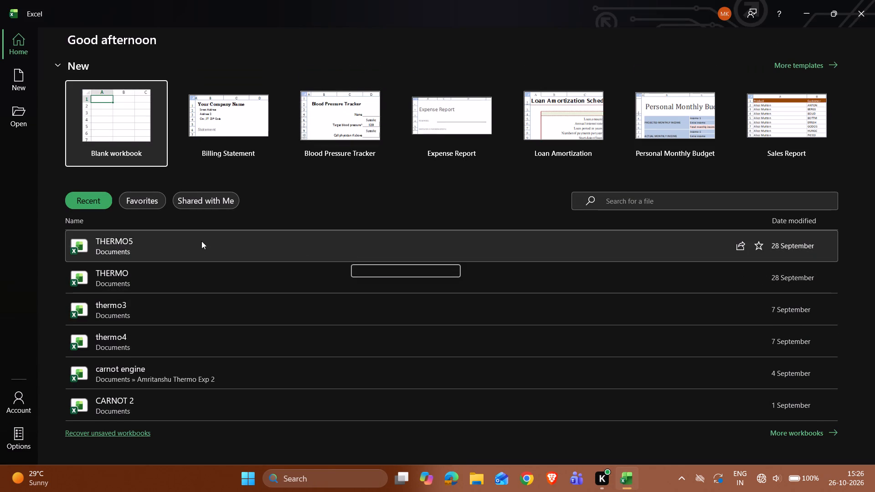
left_click(108, 252)
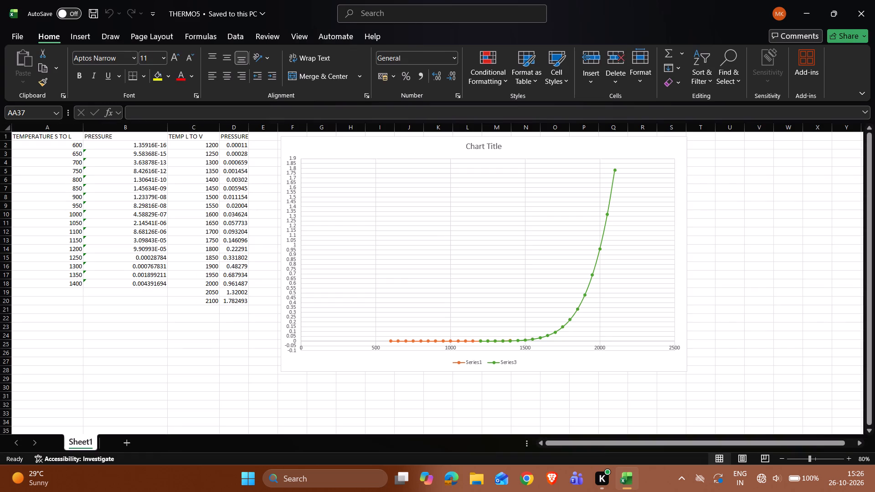
Create a new blank workbook.
left_click(19, 32)
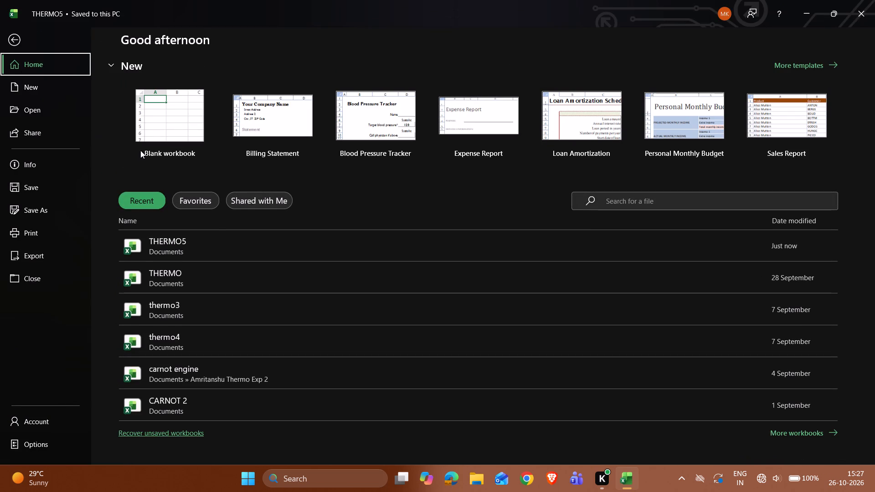
left_click(23, 88)
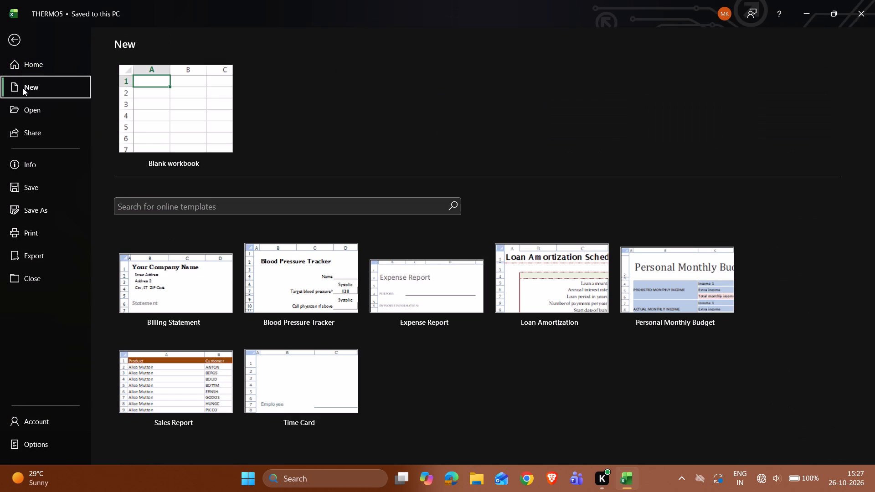
left_click(156, 134)
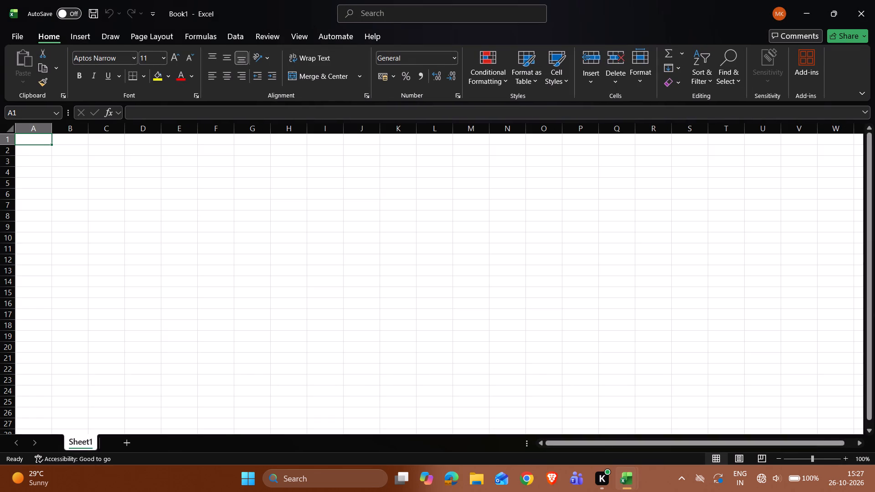
Widen columns A, B and C of the blank sheet, making B the widest.
left_click_drag(52, 128, 102, 126)
left_click_drag(139, 131, 216, 135)
left_click_drag(250, 129, 278, 130)
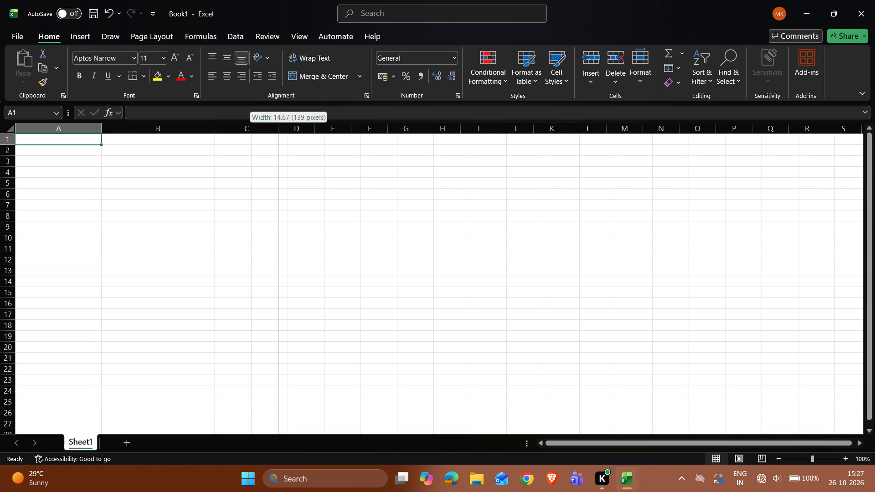
left_click_drag(278, 130, 288, 130)
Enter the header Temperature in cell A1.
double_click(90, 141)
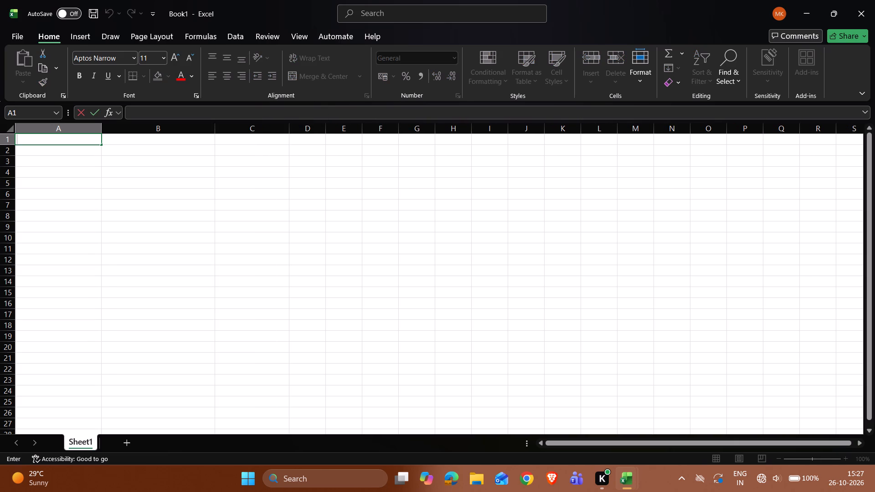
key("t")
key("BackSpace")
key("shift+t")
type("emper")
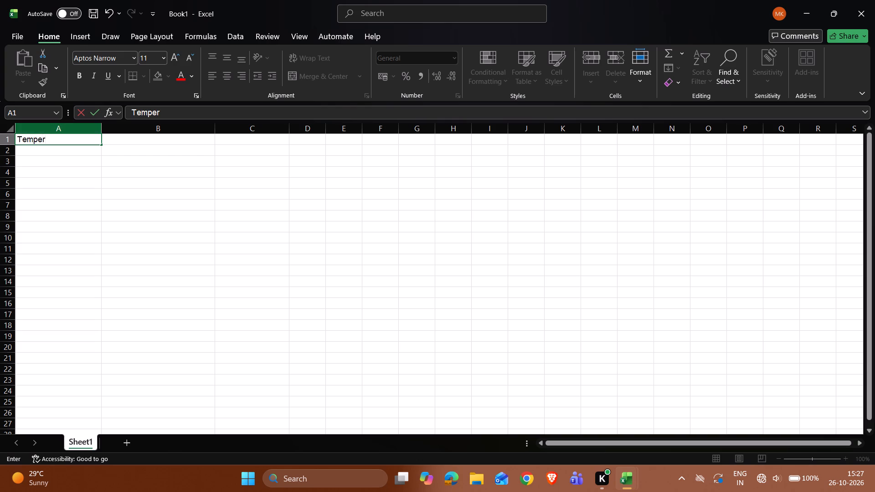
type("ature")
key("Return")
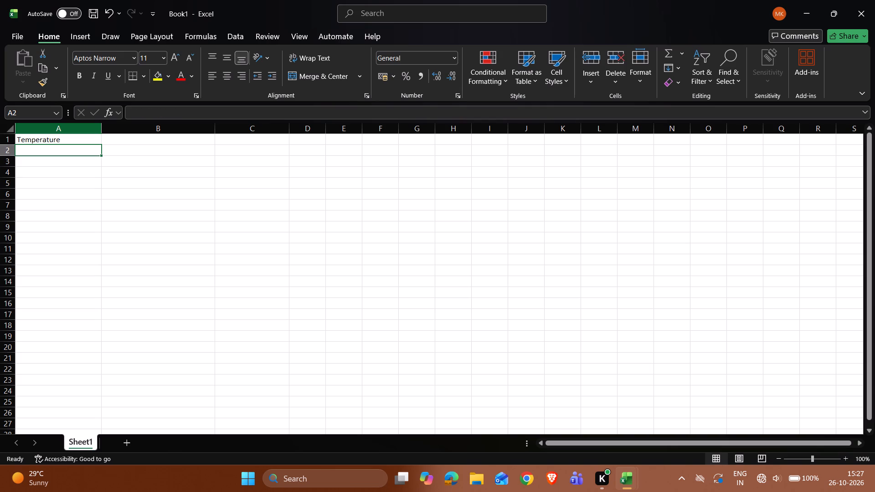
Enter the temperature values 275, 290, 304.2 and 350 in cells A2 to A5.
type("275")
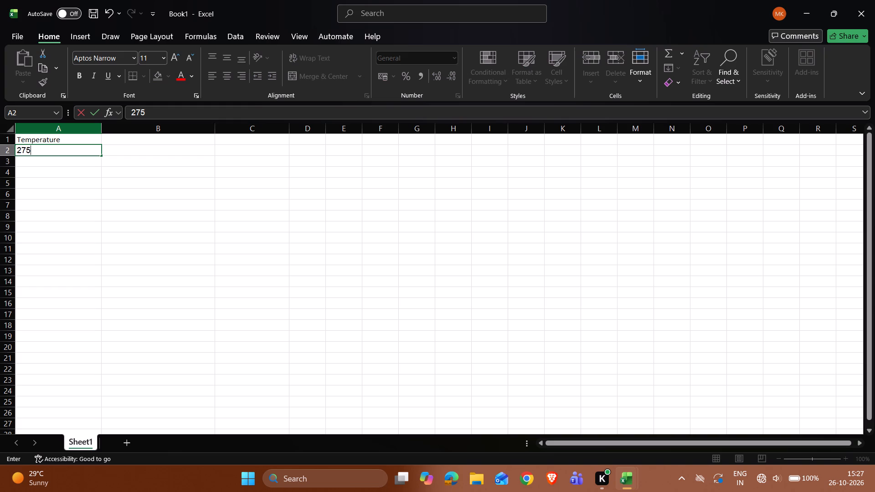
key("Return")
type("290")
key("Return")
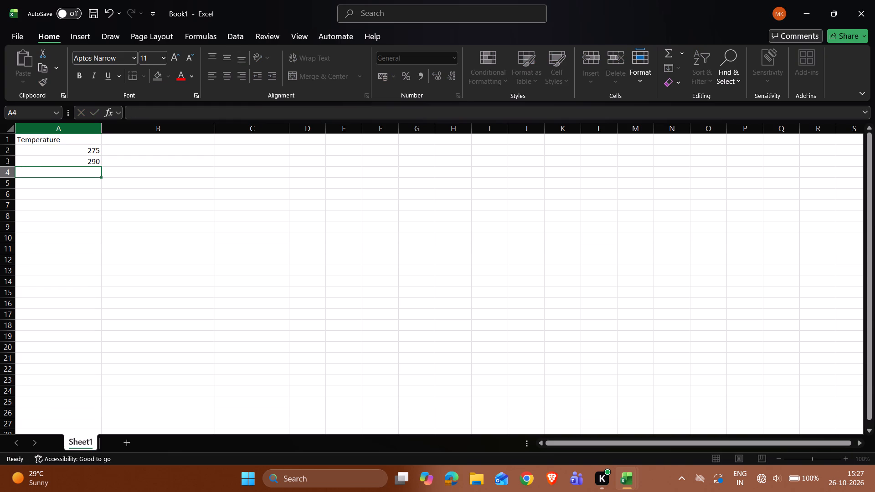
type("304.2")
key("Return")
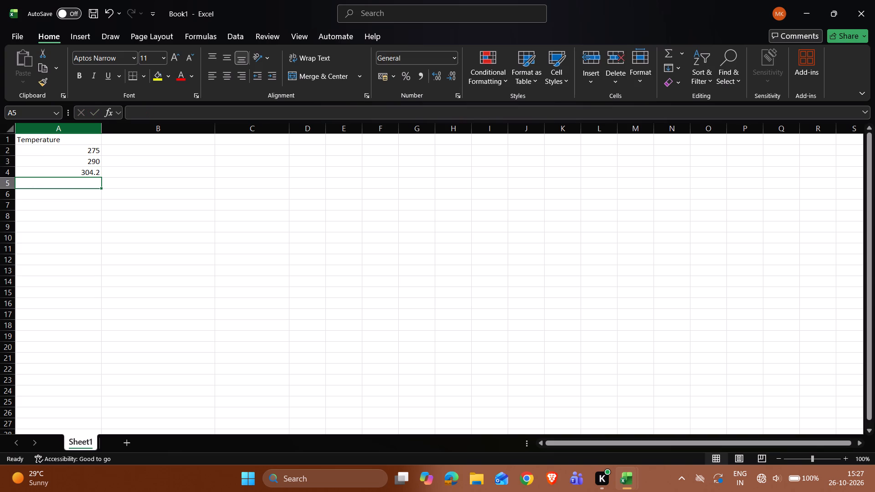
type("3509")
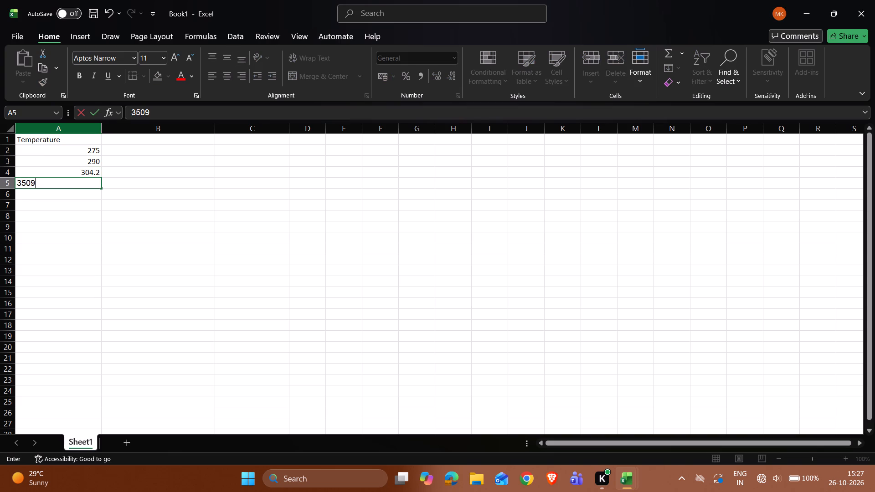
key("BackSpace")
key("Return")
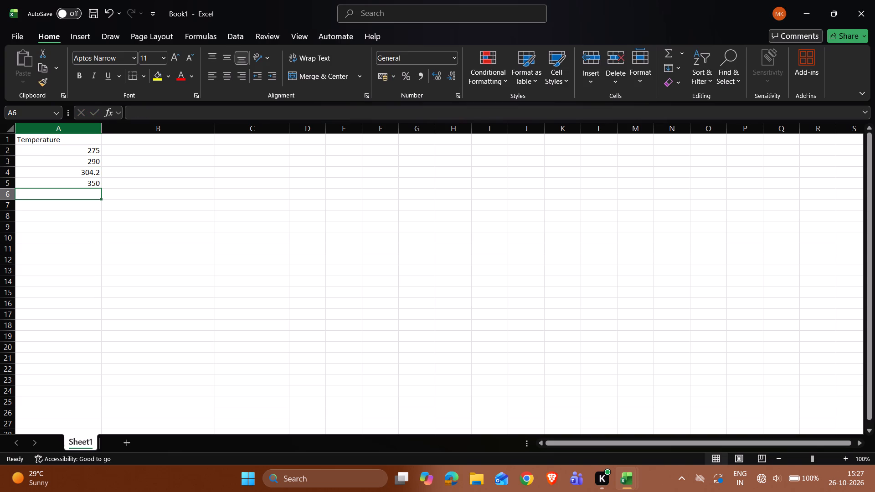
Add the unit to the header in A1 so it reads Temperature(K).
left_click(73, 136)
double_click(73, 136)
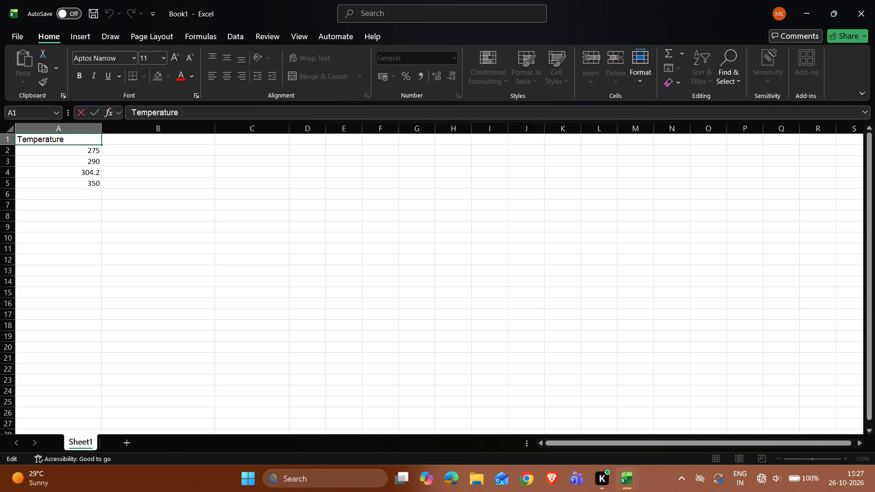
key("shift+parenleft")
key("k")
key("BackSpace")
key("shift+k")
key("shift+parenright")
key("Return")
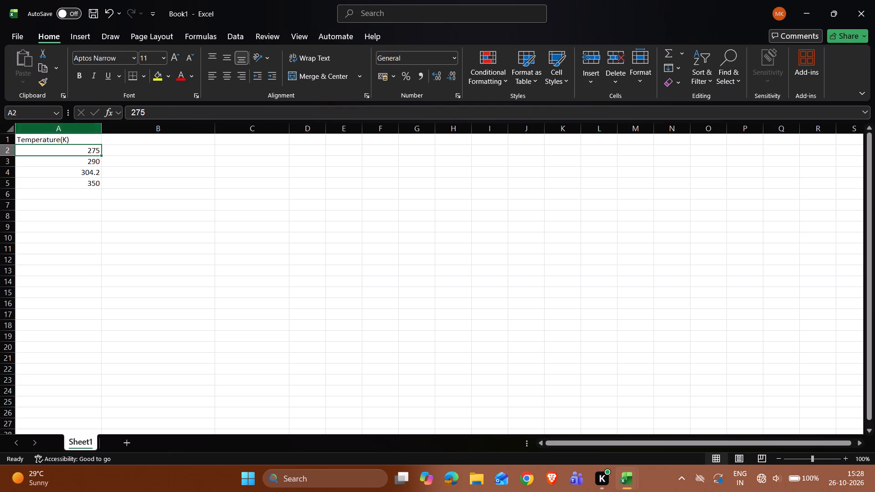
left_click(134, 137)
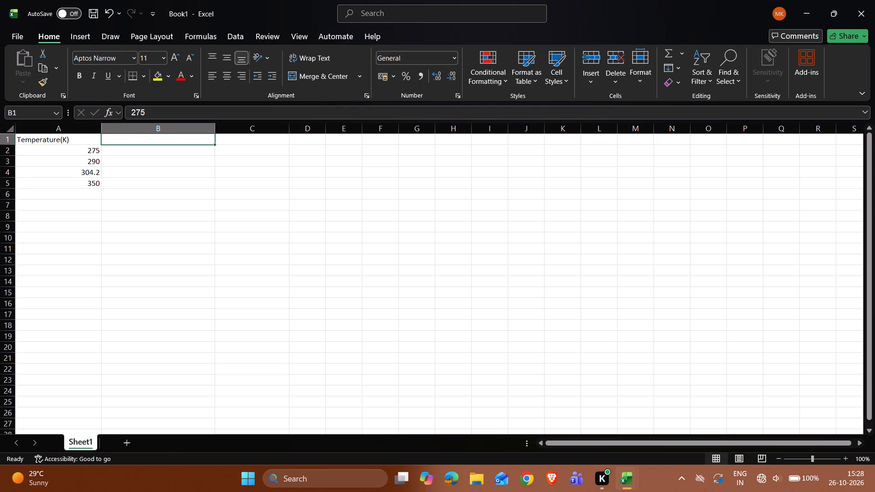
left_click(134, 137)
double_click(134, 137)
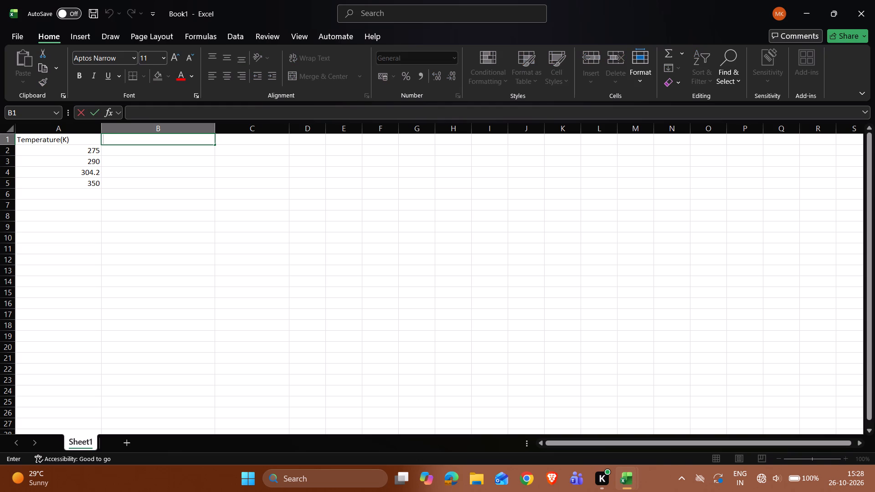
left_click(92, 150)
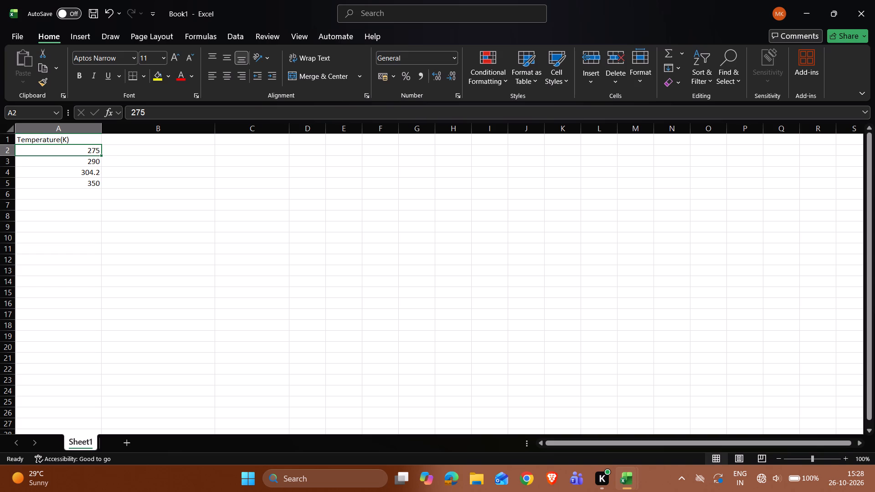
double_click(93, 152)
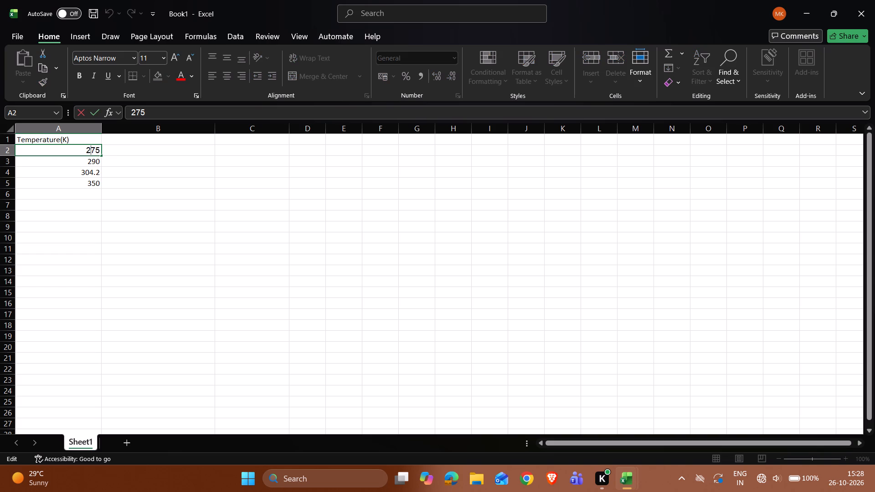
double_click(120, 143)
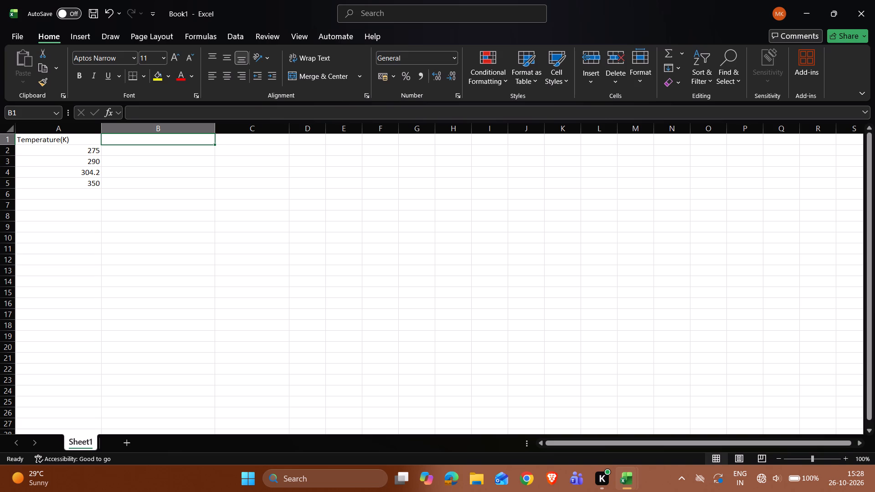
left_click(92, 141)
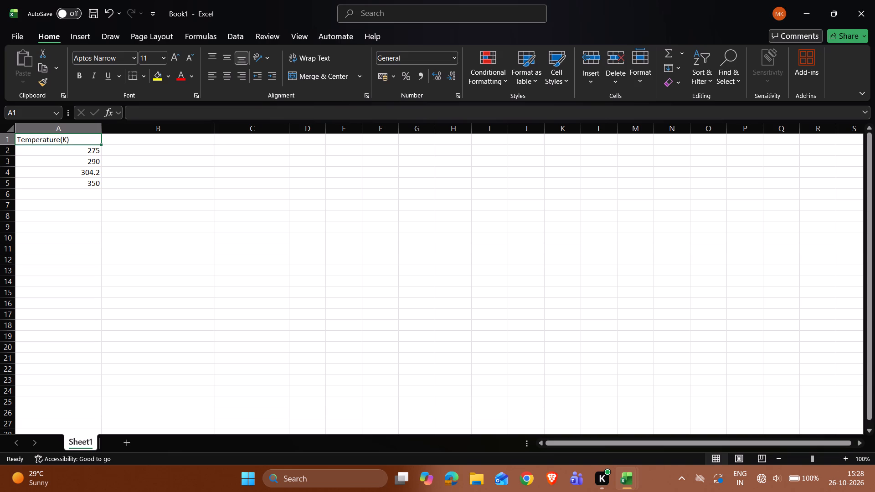
Clear the Temperature(K) header from cell A1.
left_click_drag(87, 135, 98, 186)
key("BackSpace")
key("BackSpace")
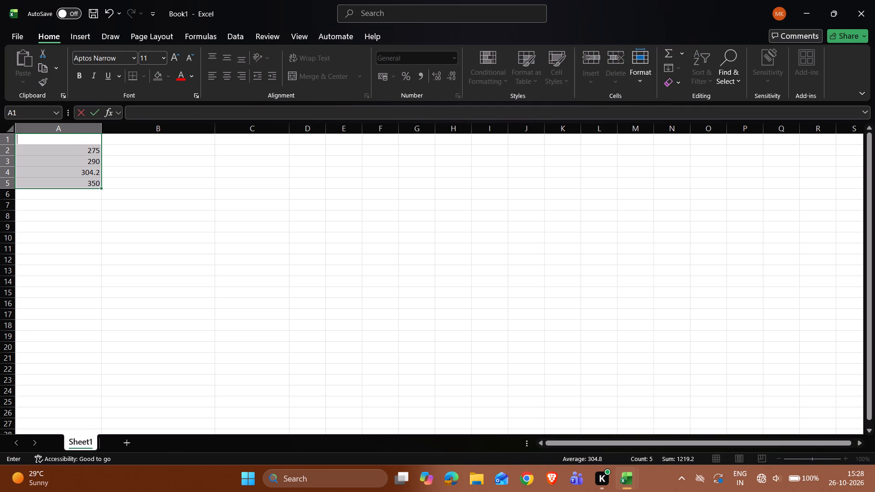
key("BackSpace")
key("BackSpace")
Clear the temperature values from cells A2 to A5.
double_click(98, 186)
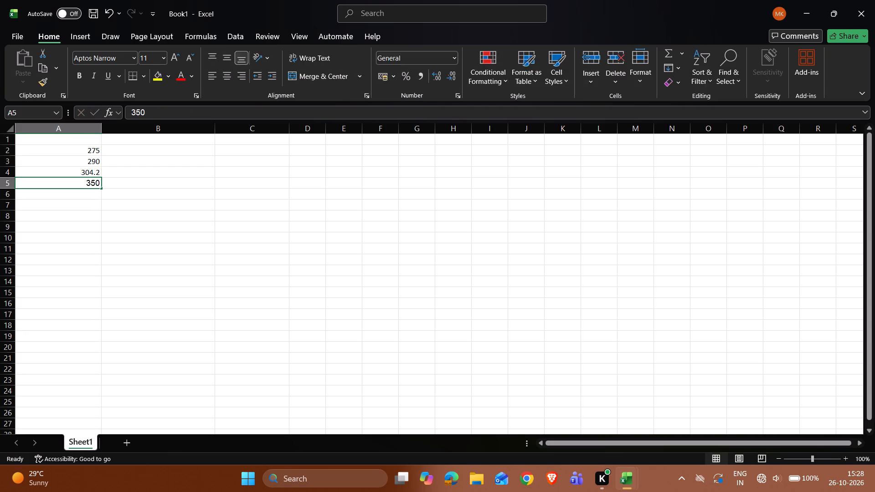
key("BackSpace")
key("BackSpace")
key("BackSpace")
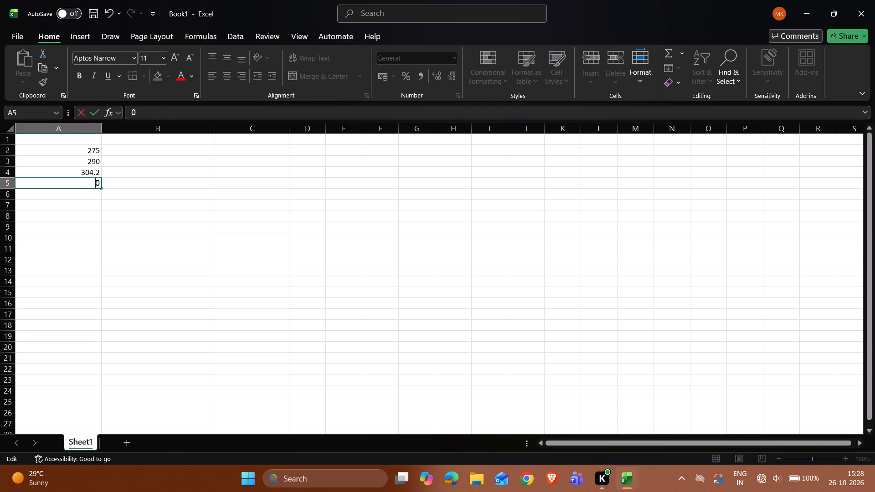
left_click(134, 175)
left_click(90, 154)
key("BackSpace")
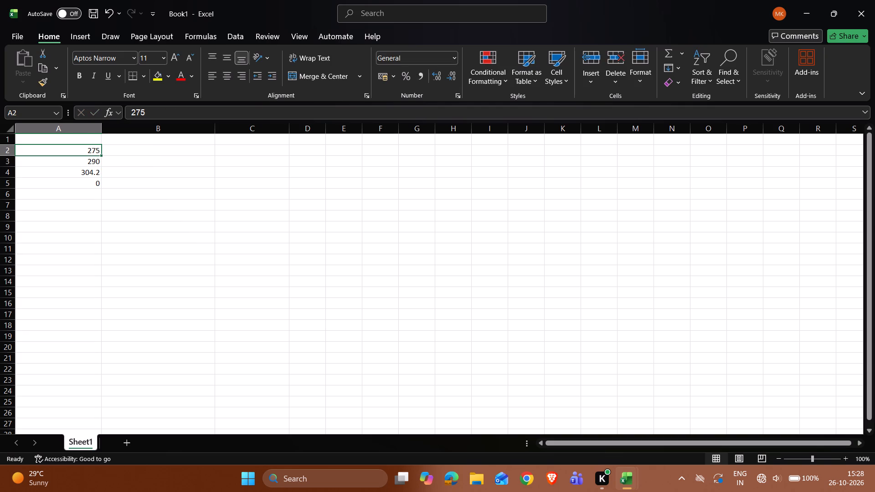
left_click(97, 165)
key("BackSpace")
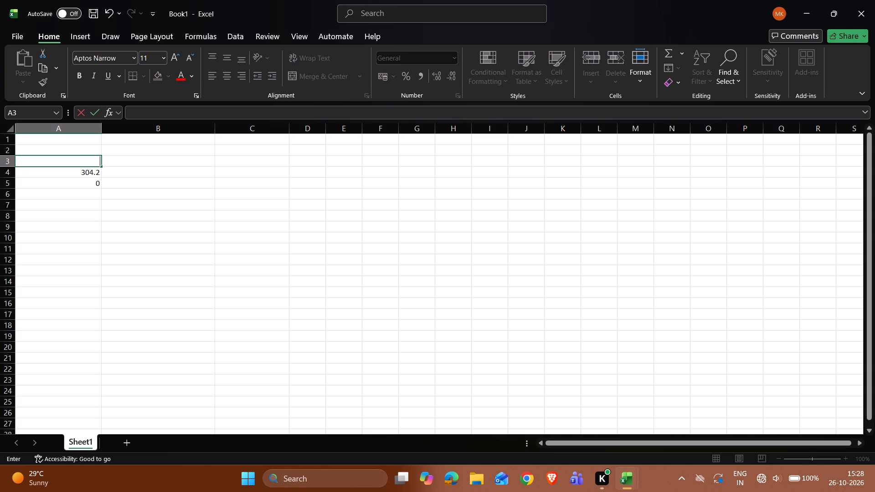
left_click(97, 172)
key("BackSpace")
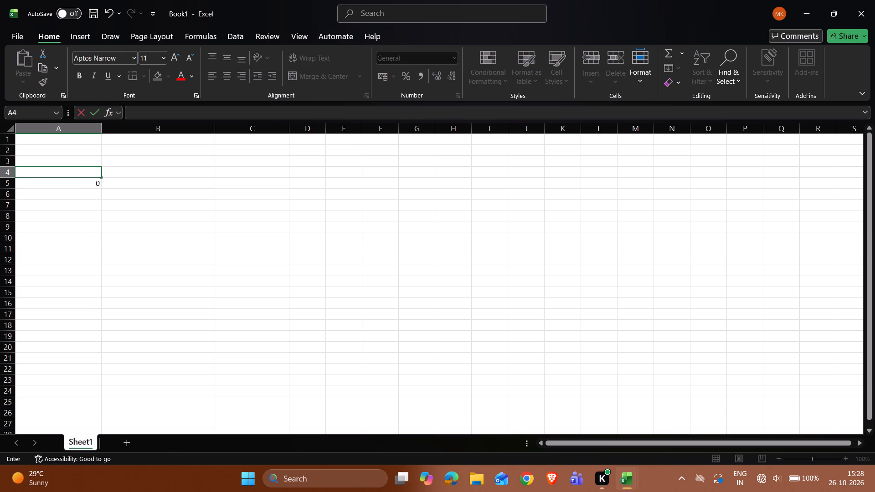
left_click(94, 181)
key("BackSpace")
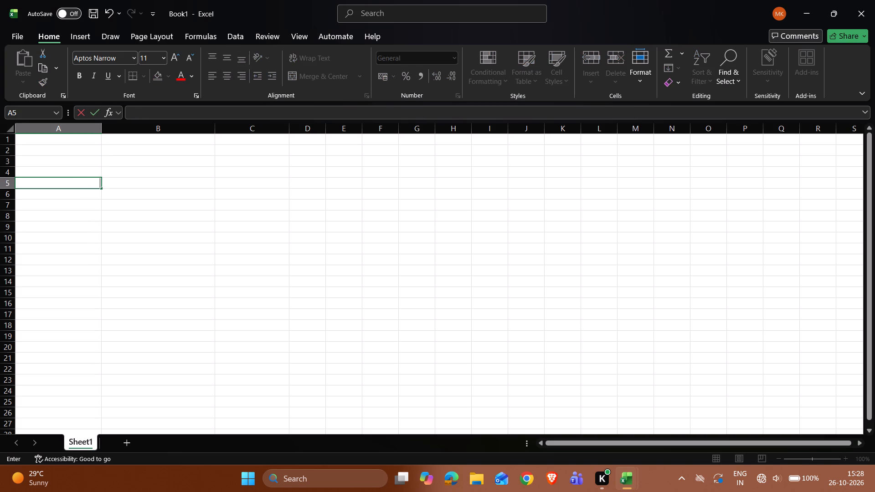
Enter the header Volume in cell A1.
left_click(65, 144)
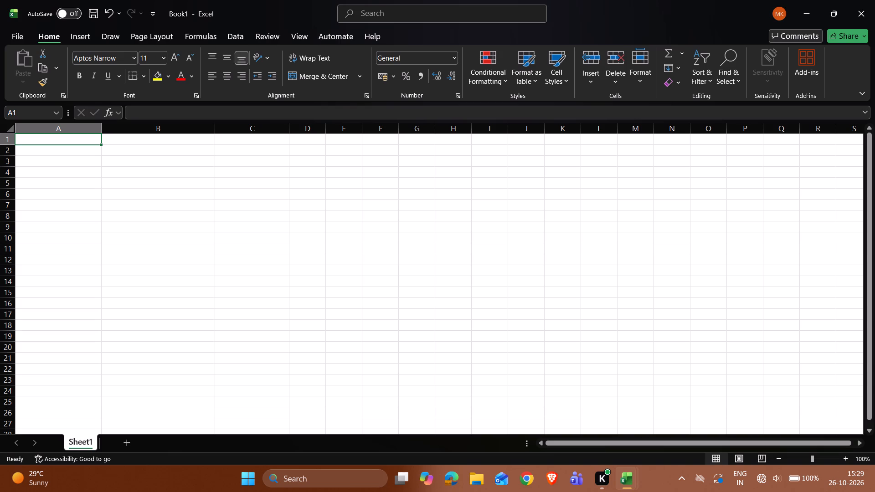
key("t")
key("BackSpace")
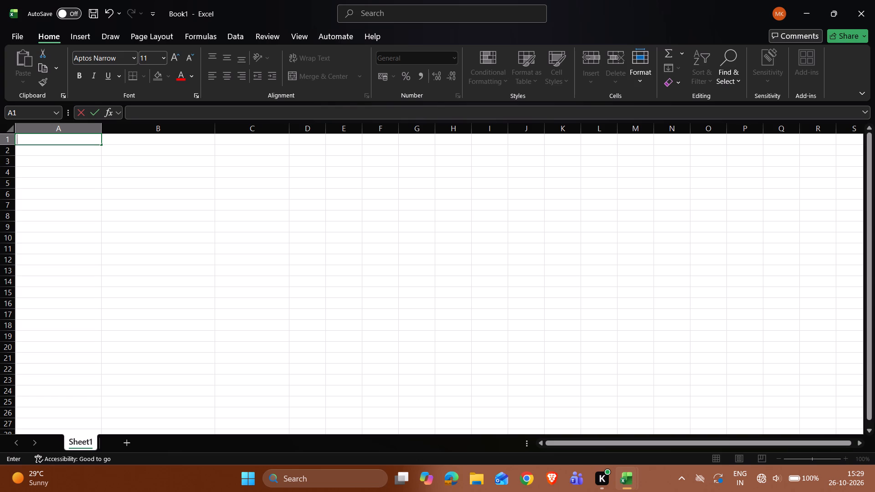
key("shift+v")
type("olume")
key("Return")
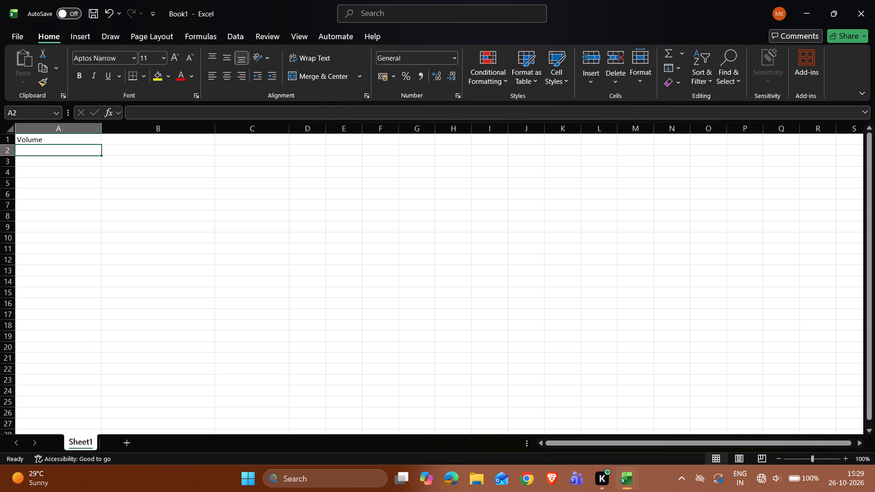
Start the volume series with 0.1 in cell A2 and the formula =A2+0.1 in cell A3.
type("0.1")
key("Return")
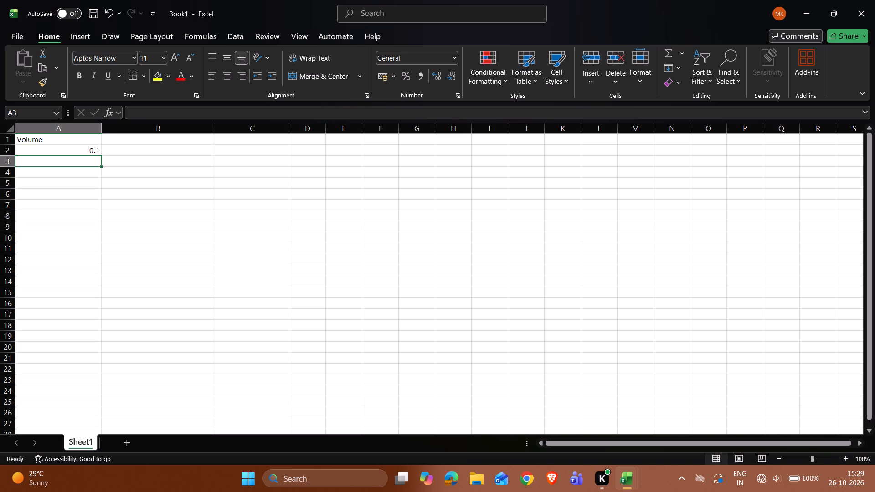
double_click(87, 158)
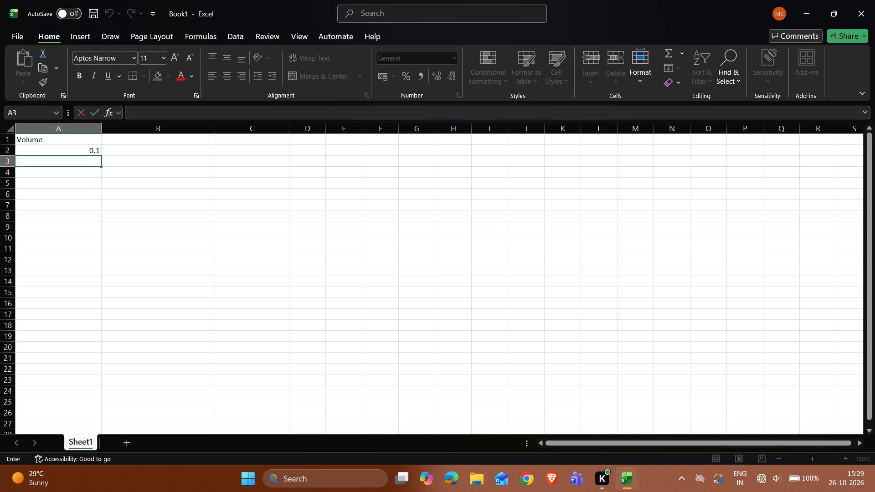
key("equal")
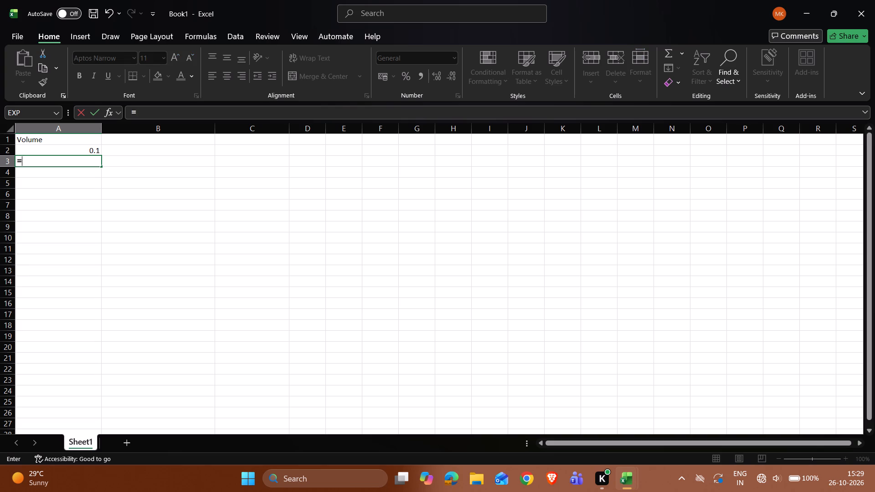
left_click(96, 150)
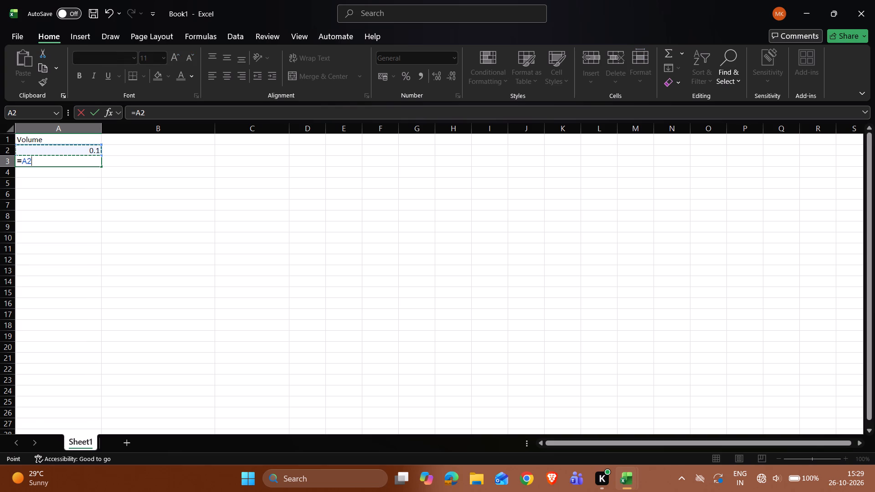
key("shift+plus")
type("0.1")
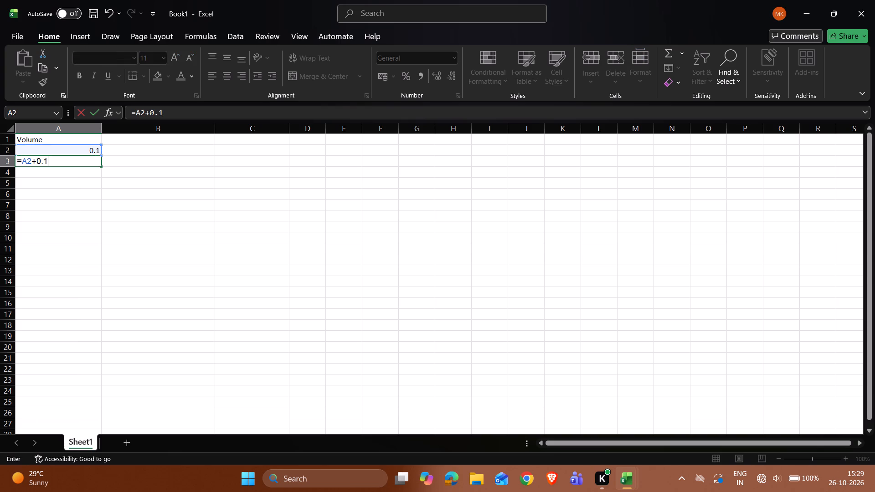
key("Return")
Fill the formula in A3 down to cell A11 so the volume series runs up to 1.
left_click(98, 162)
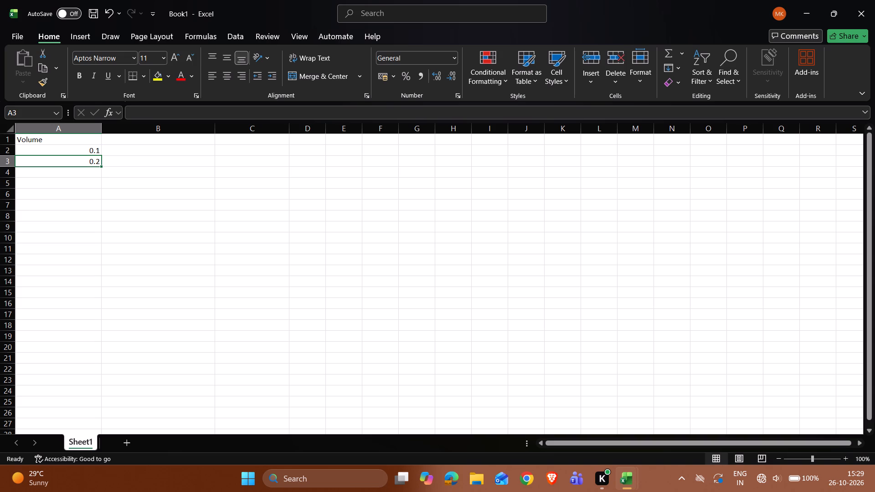
left_click_drag(101, 166, 95, 212)
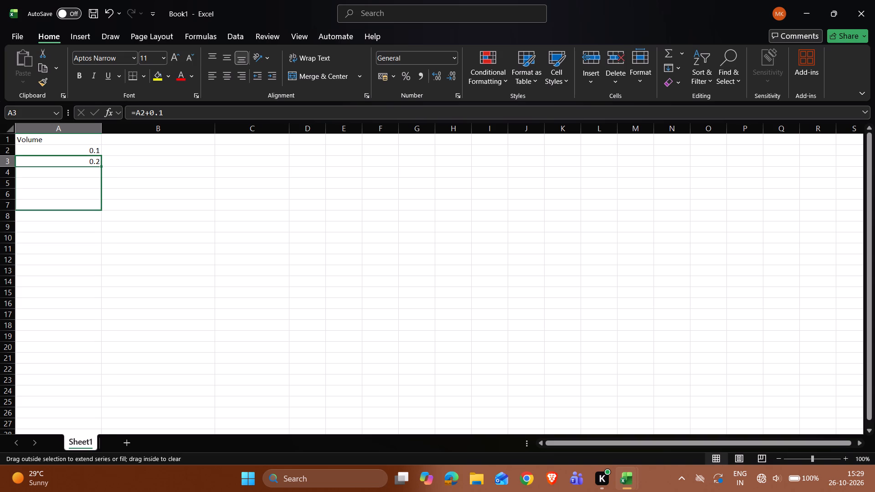
left_click_drag(95, 212, 87, 237)
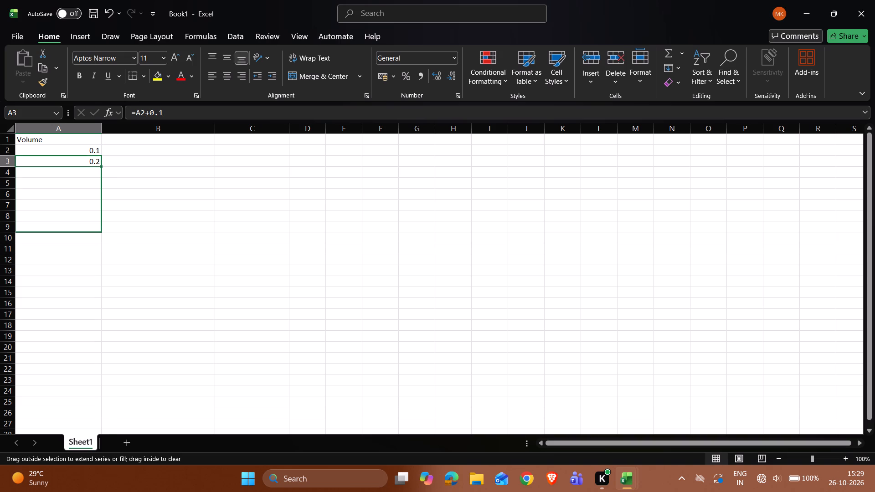
left_click_drag(87, 237, 88, 239)
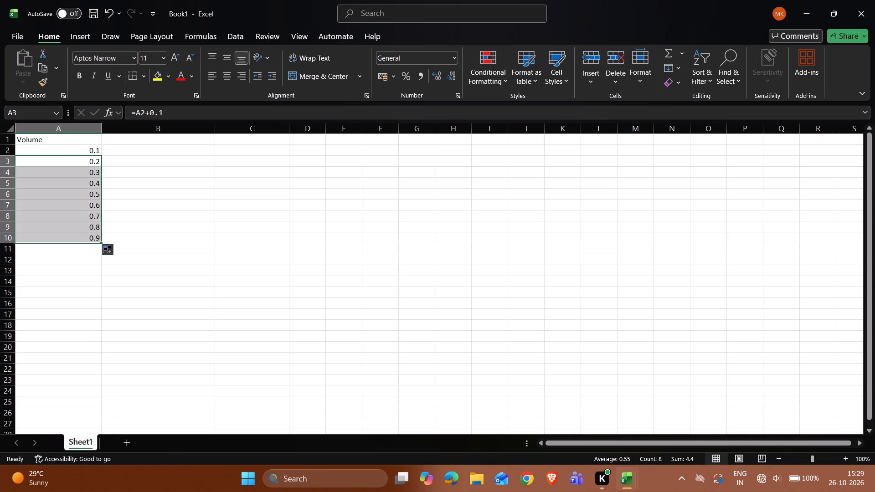
left_click_drag(100, 242, 99, 255)
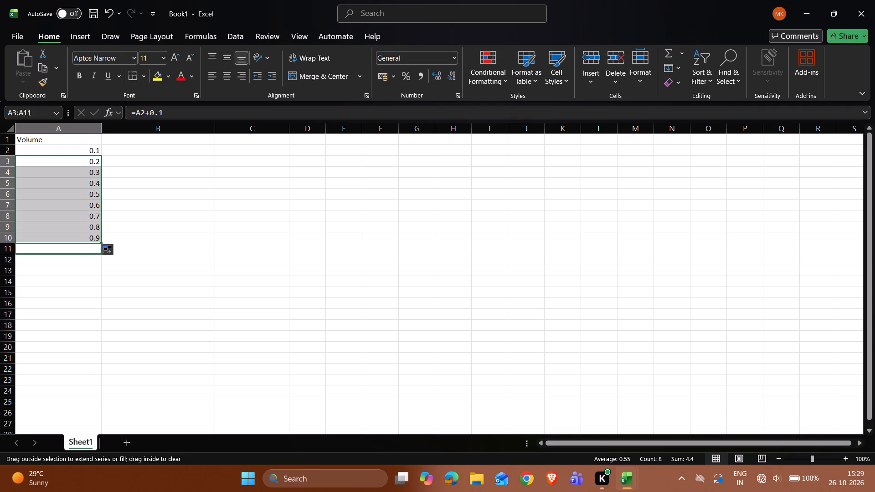
left_click(136, 162)
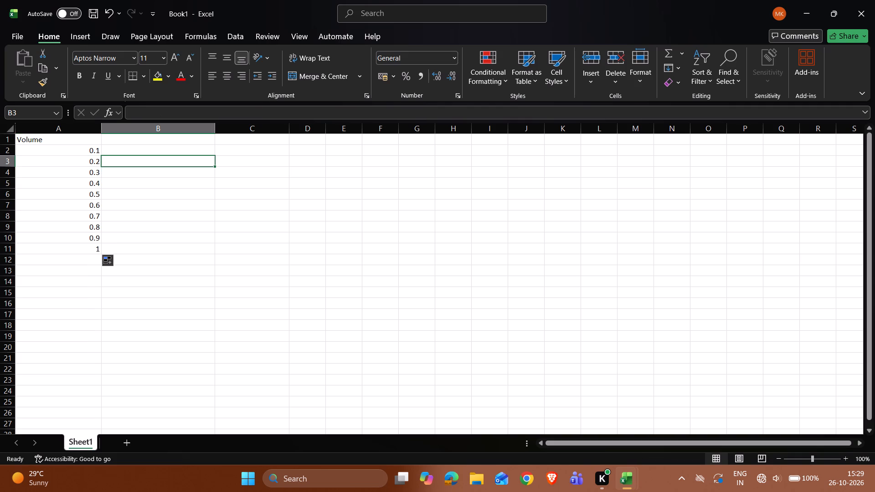
left_click(140, 144)
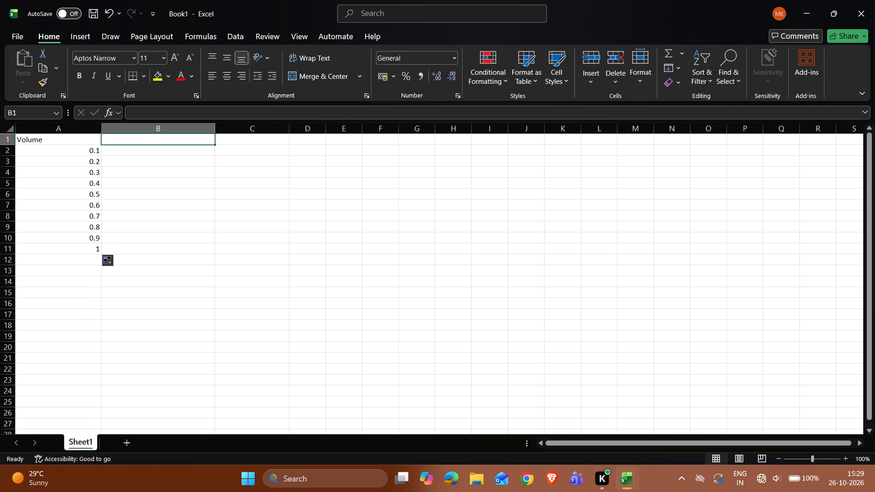
Center the Volume header horizontally in cell A1.
left_click(72, 140)
left_click(232, 71)
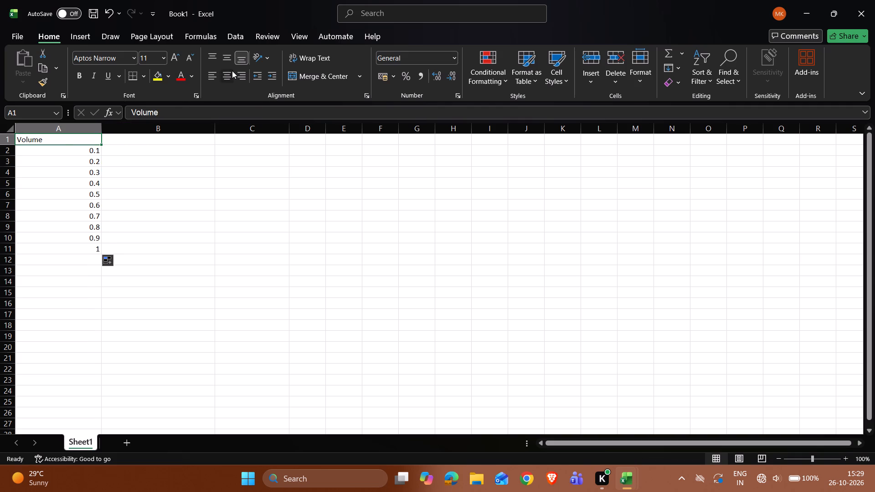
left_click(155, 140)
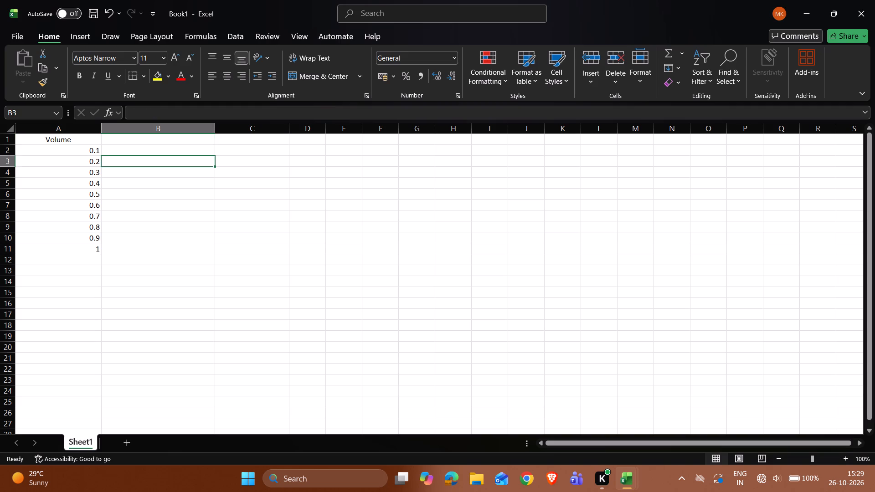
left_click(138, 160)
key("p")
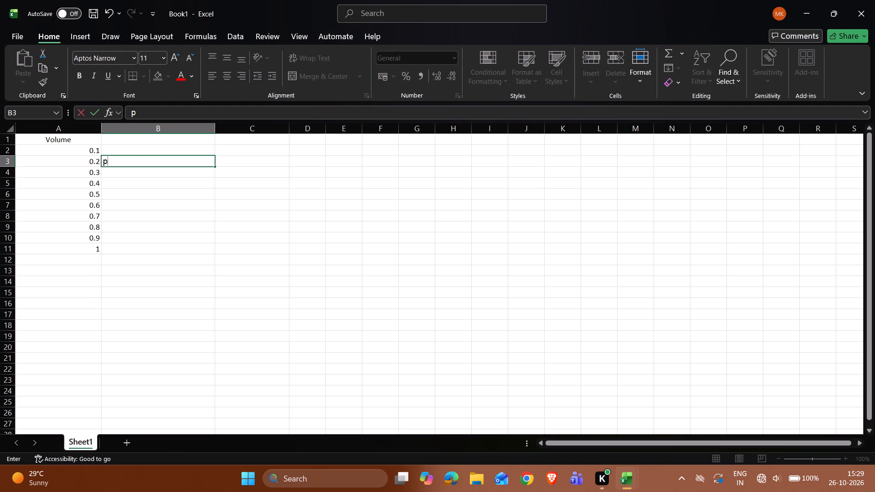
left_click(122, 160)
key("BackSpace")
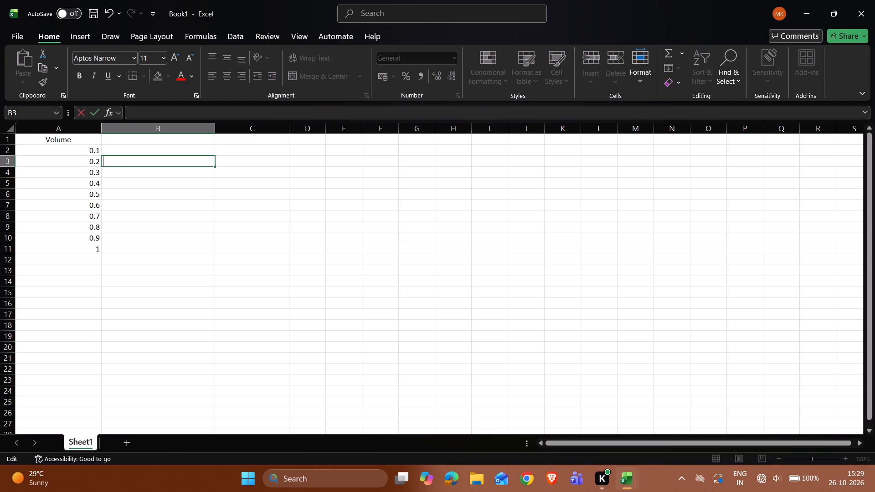
Enter the header Pressure, with a capital P, in cell B1.
left_click(134, 140)
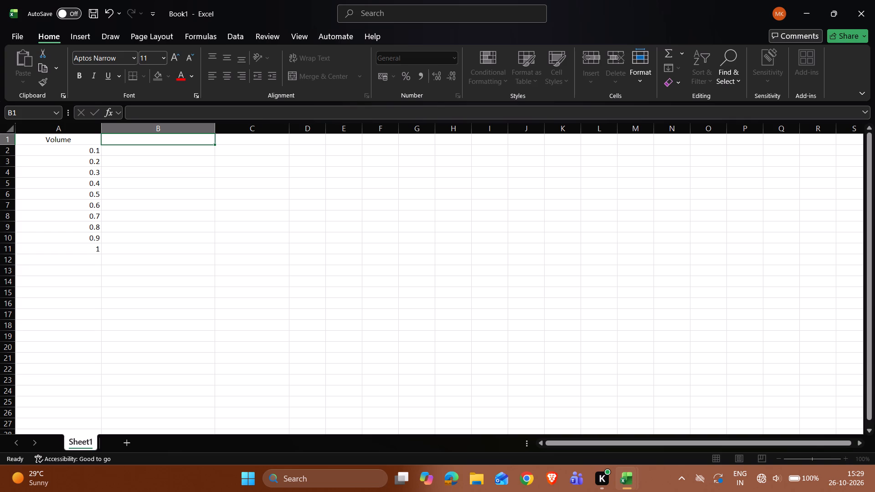
key("p")
type("ressu")
key("BackSpace")
key("BackSpace")
key("BackSpace")
key("BackSpace")
key("BackSpace")
key("BackSpace")
key("BackSpace")
key("BackSpace")
key("BackSpace")
key("BackSpace")
key("BackSpace")
key("BackSpace")
key("shift+p")
type("ressure")
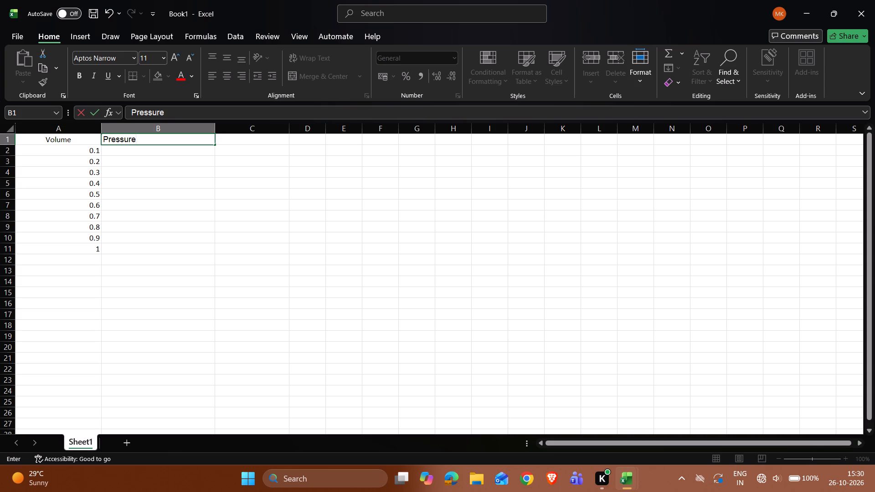
left_click(131, 156)
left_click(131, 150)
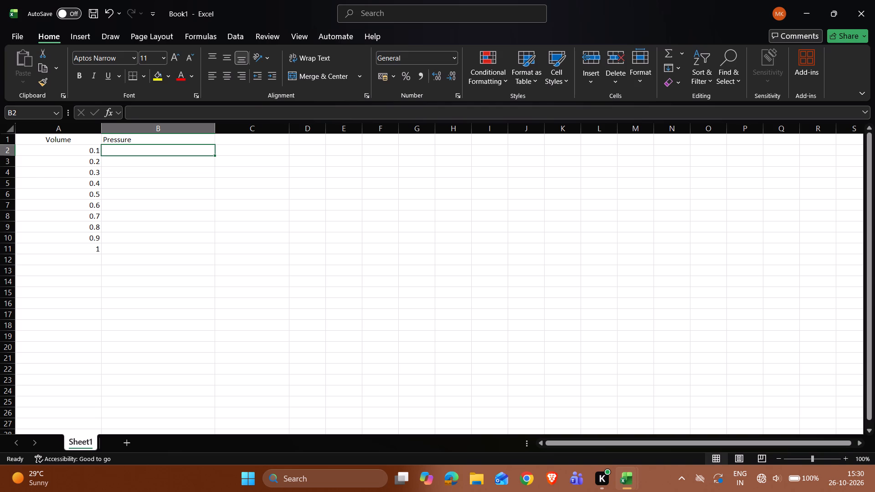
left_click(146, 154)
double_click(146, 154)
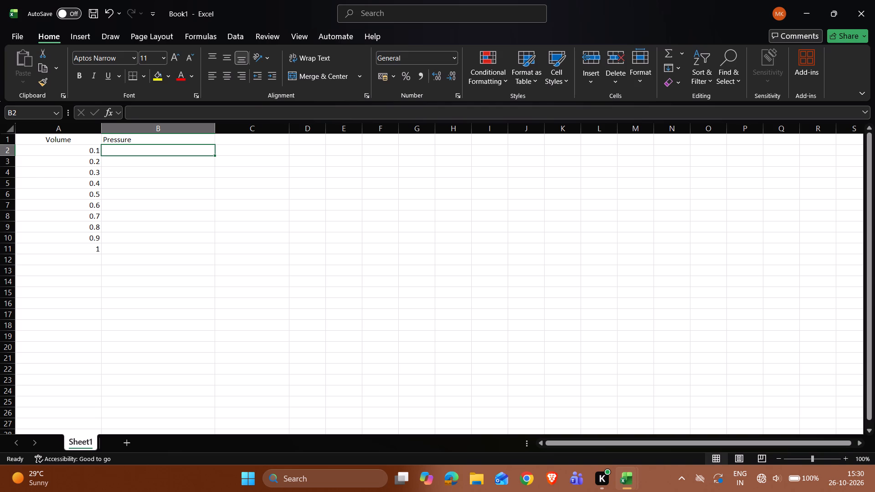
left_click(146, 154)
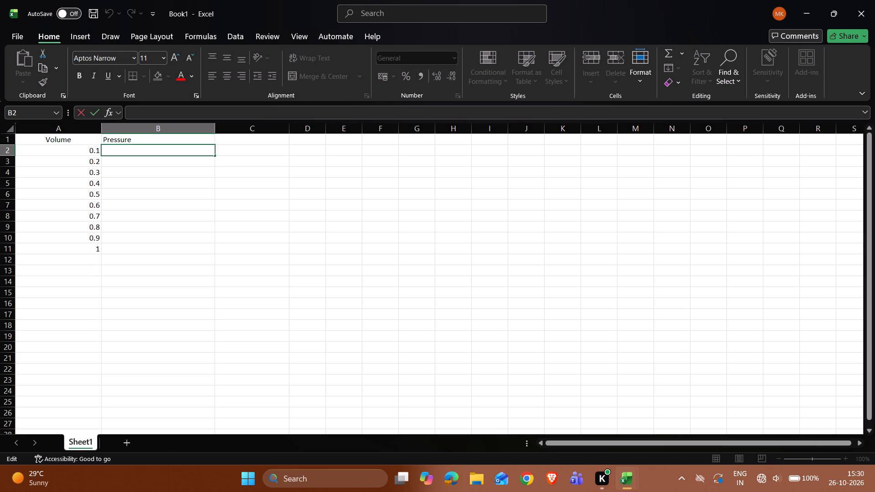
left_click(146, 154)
Insert a blank row above the Volume and Pressure header row.
left_click(9, 134)
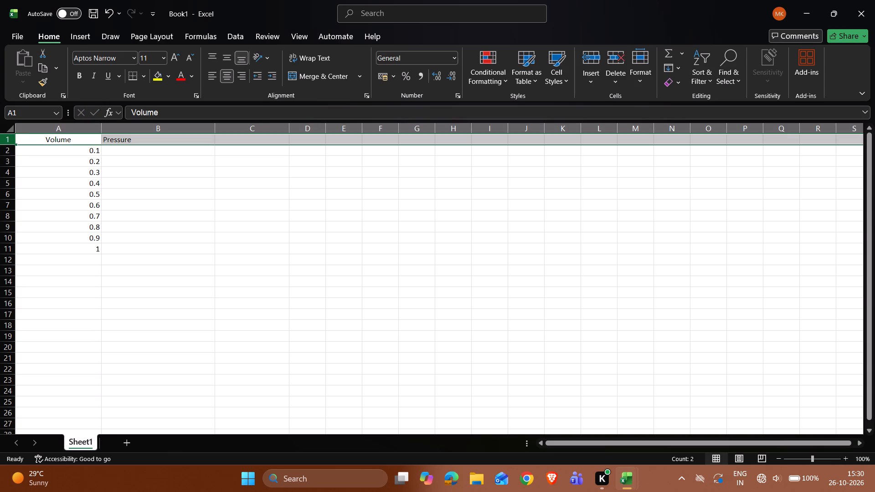
right_click(9, 134)
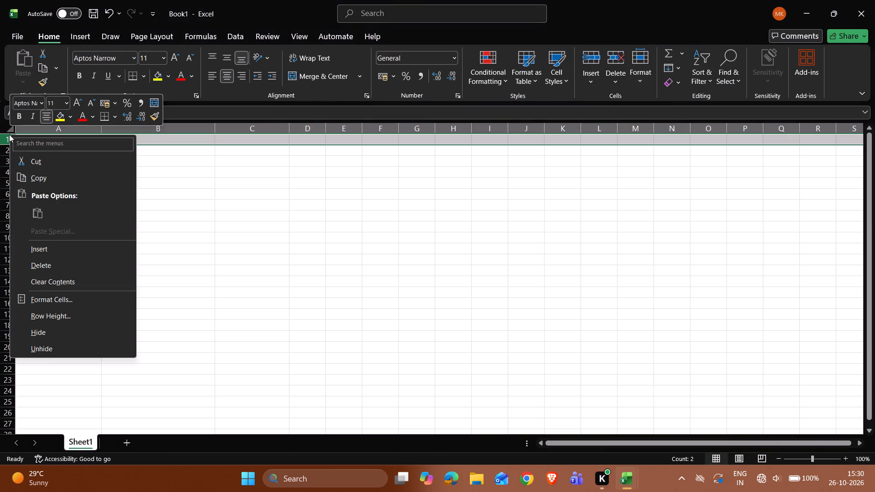
left_click(54, 251)
left_click(172, 222)
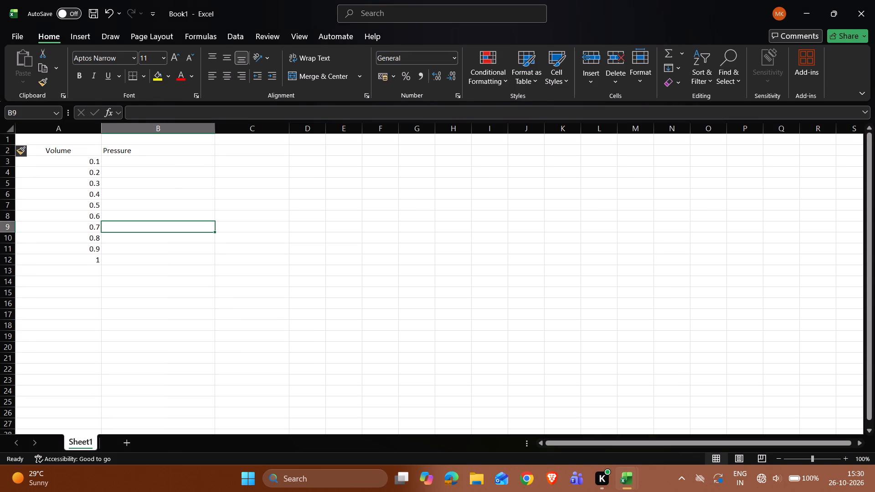
Enter the temperature label T=275k in cell A1, above the Volume header.
left_click(51, 143)
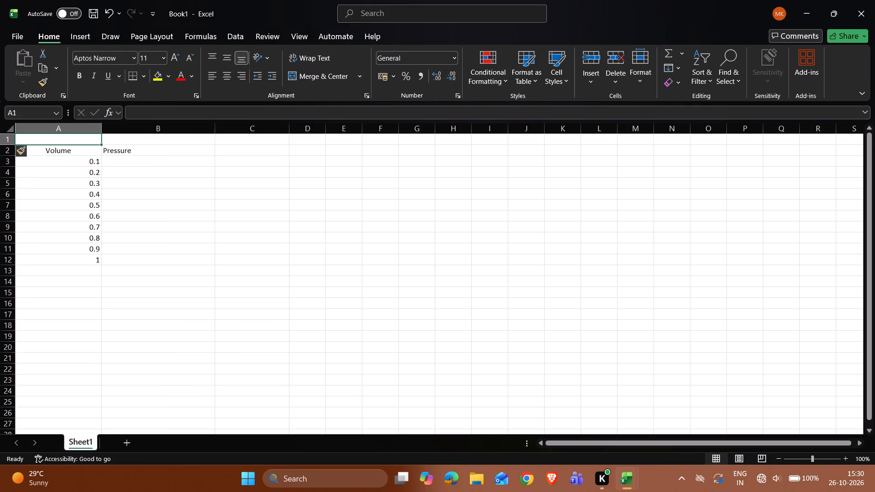
key("shift+t")
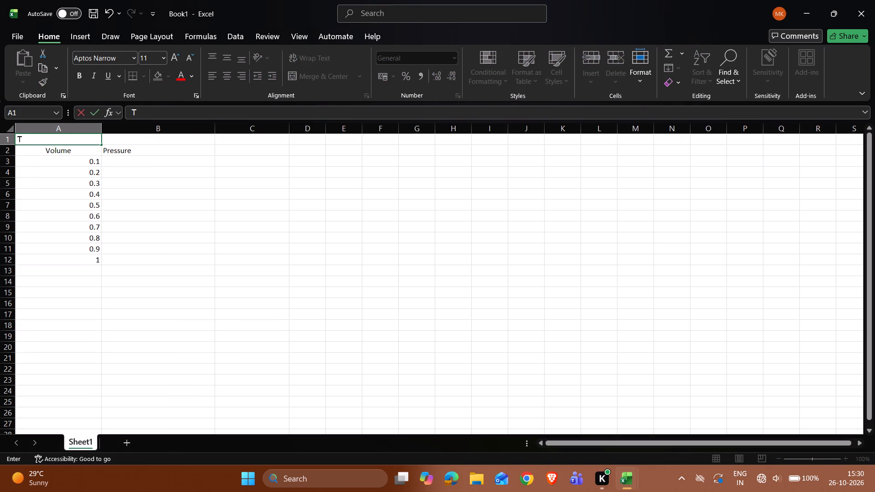
type("emperature")
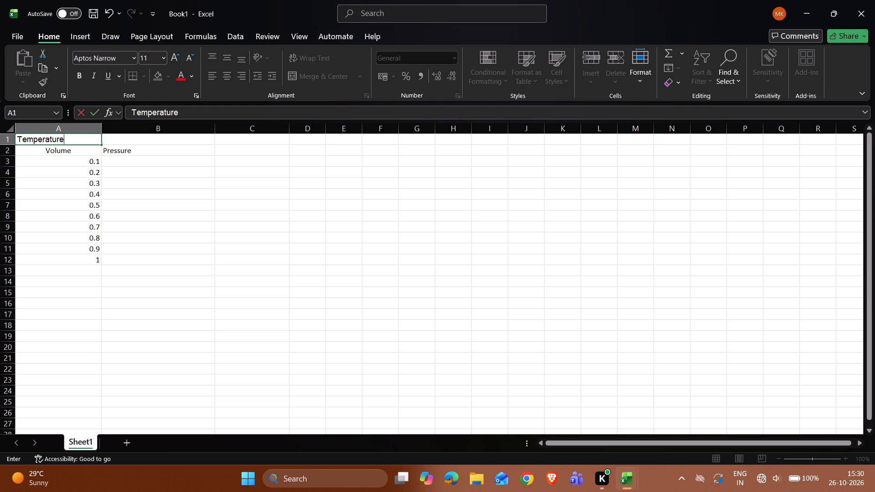
key("equal")
key("space")
key("BackSpace")
key("BackSpace")
key("BackSpace")
key("BackSpace")
key("BackSpace")
key("BackSpace")
key("BackSpace")
key("BackSpace")
key("BackSpace")
key("BackSpace")
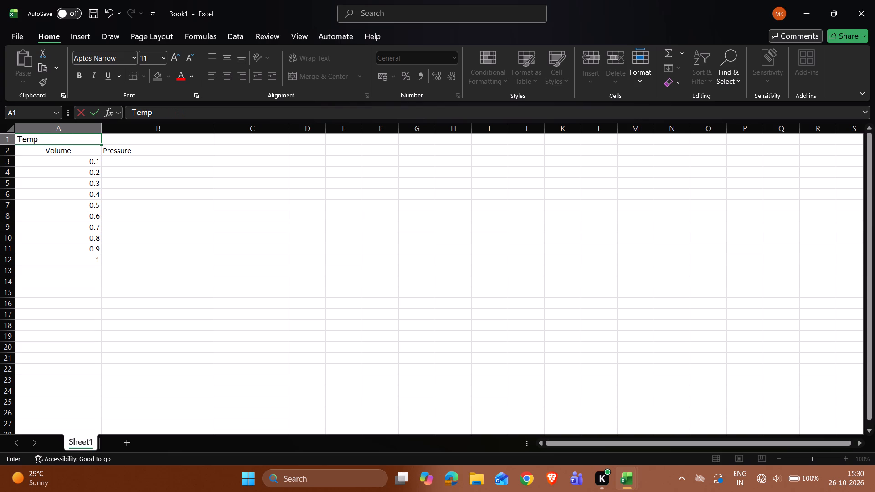
key("BackSpace")
key("BackSpace")
key("equal")
type("275k")
left_click(187, 288)
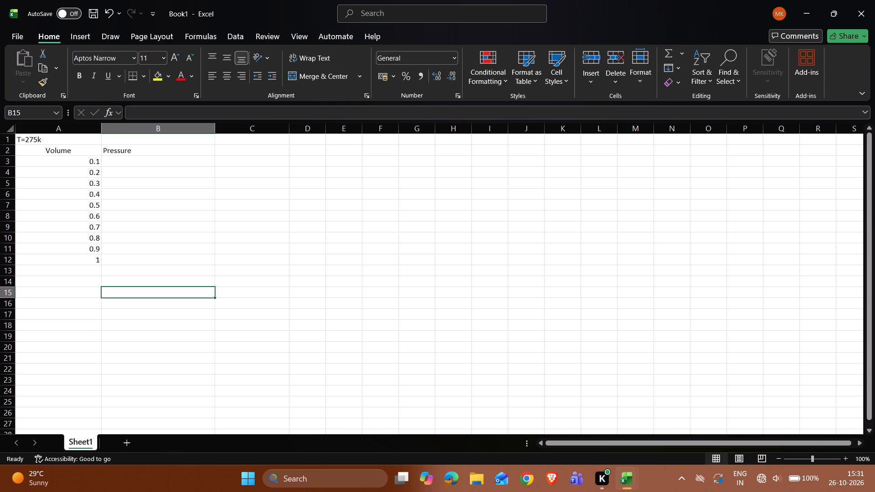
Select cell B3, the first empty Pressure cell beside the 0.1 volume.
left_click(136, 166)
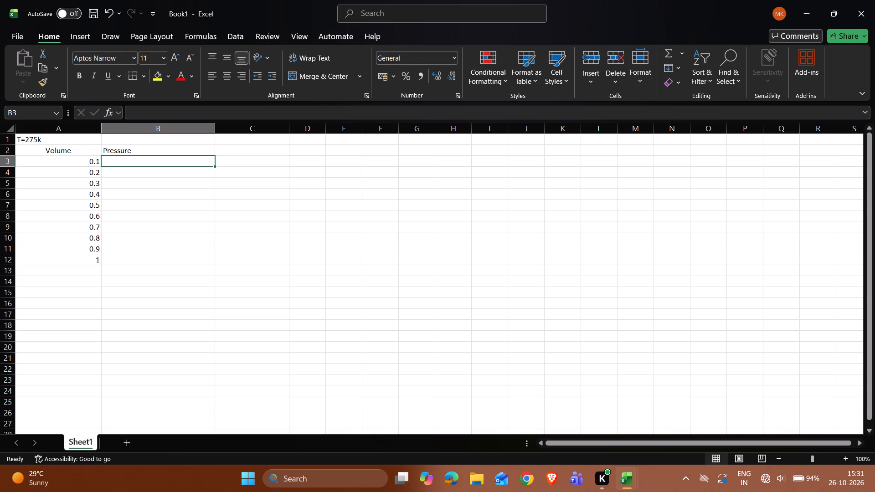
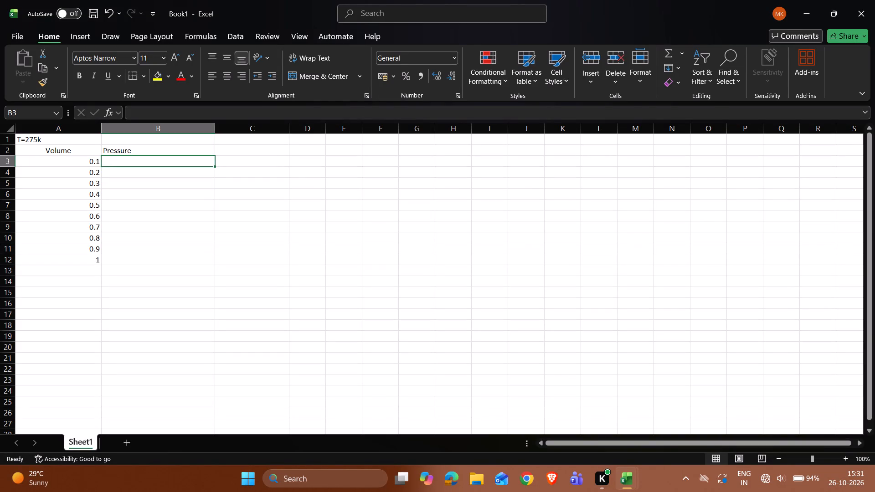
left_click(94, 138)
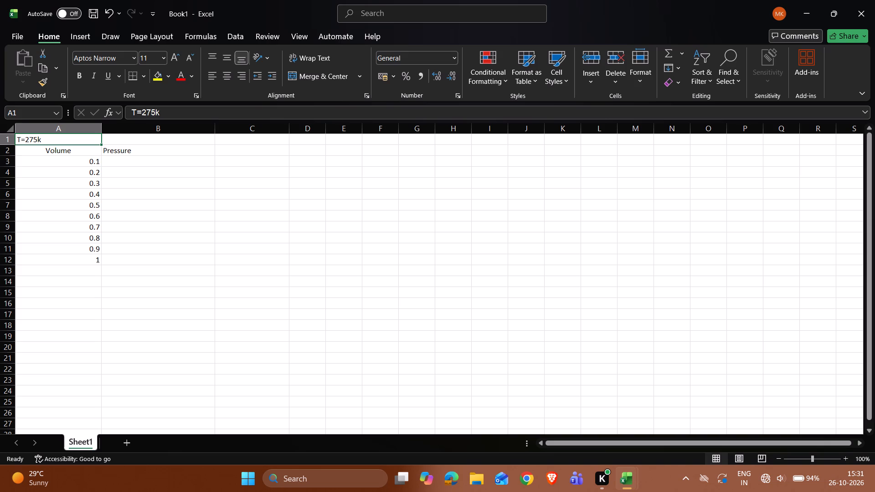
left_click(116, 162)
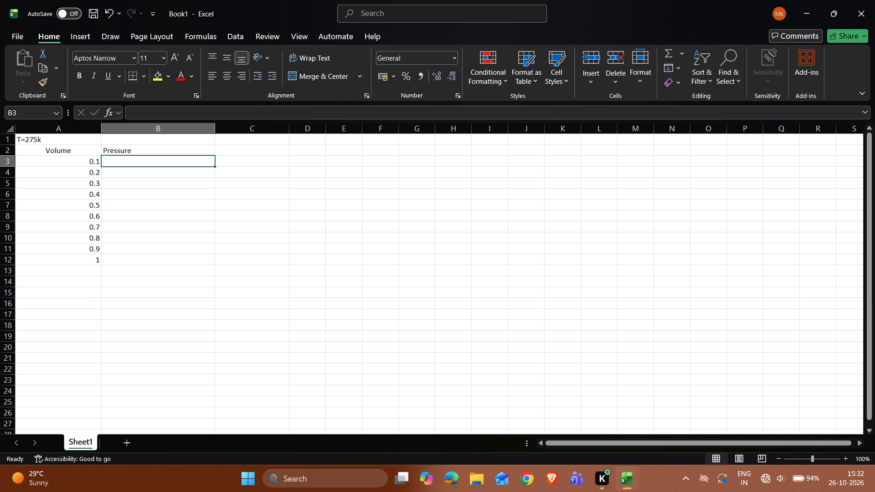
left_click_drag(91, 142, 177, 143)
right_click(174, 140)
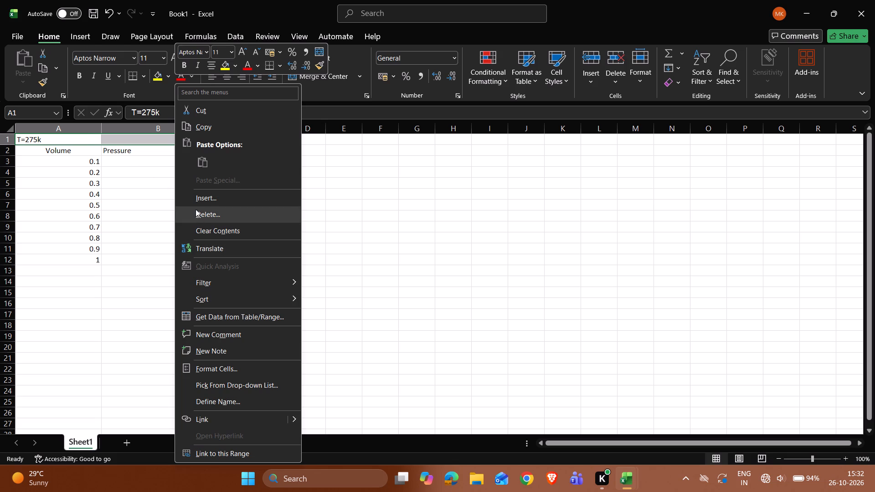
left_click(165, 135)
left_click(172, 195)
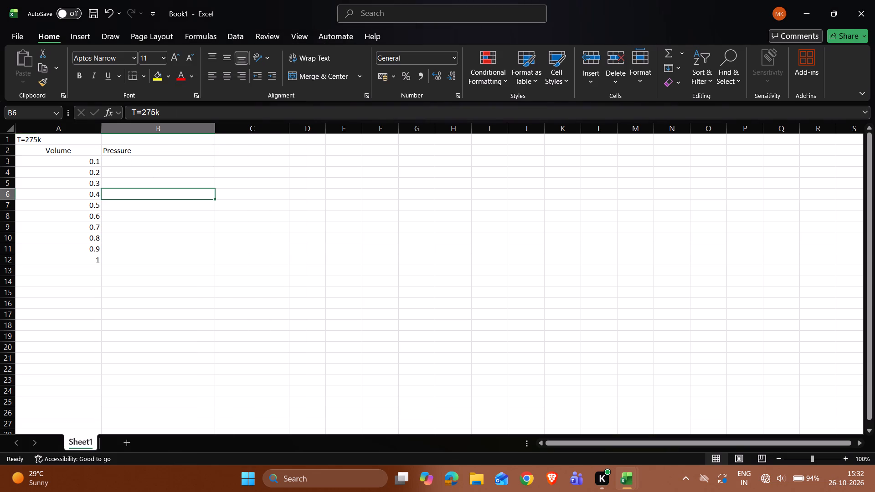
Delete the empty cell B1 beside the T=275k label, shifting cells left.
left_click(176, 142)
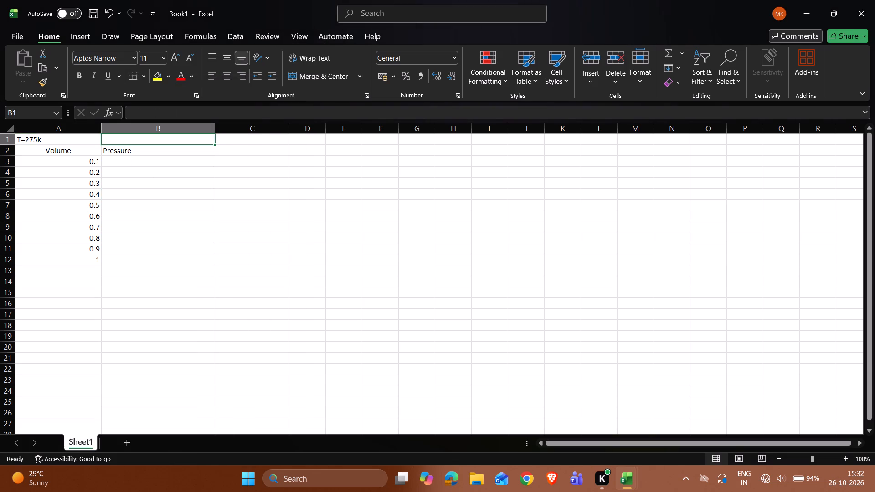
right_click(176, 139)
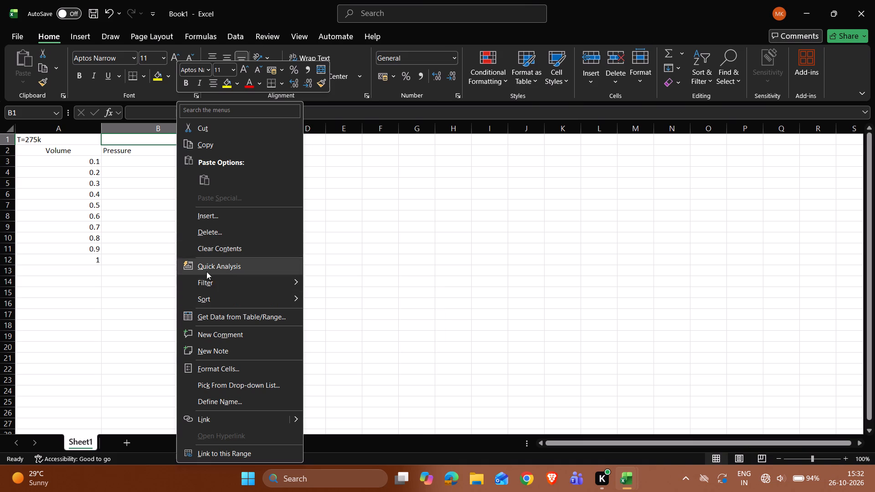
left_click(232, 228)
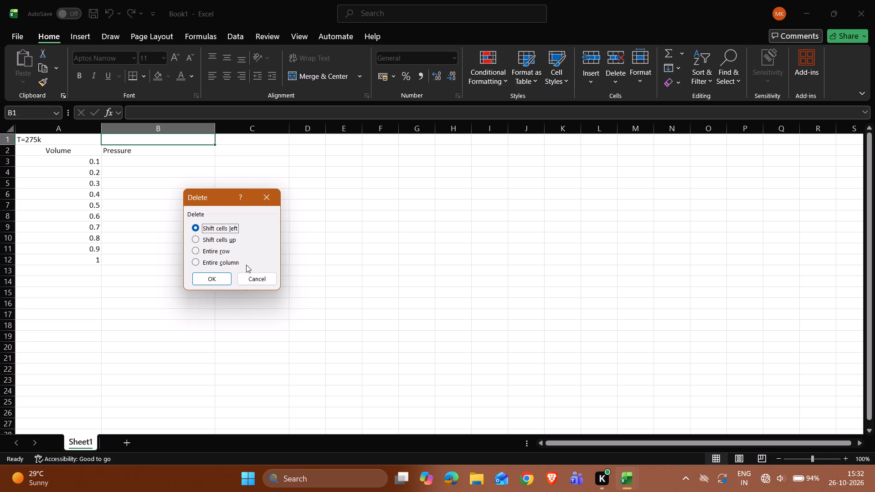
left_click(222, 281)
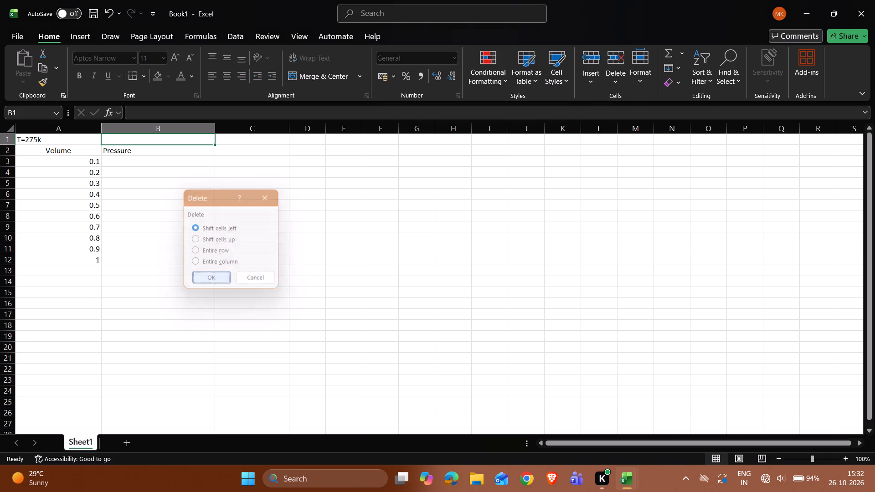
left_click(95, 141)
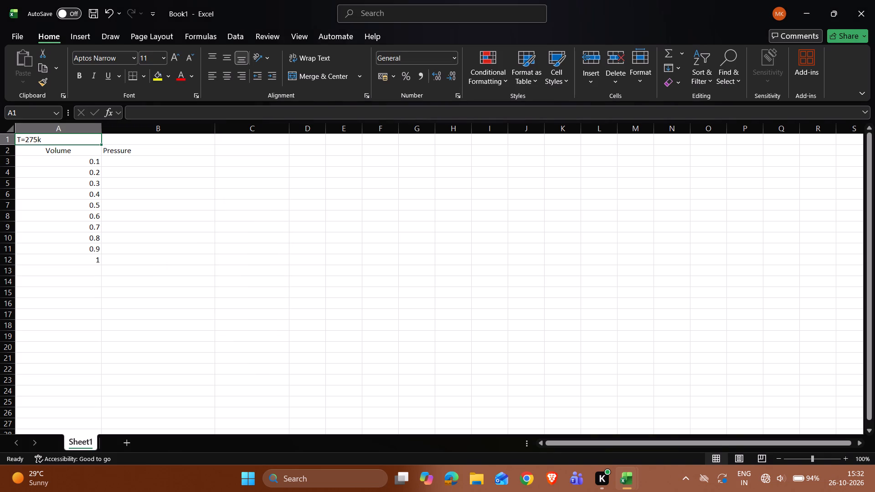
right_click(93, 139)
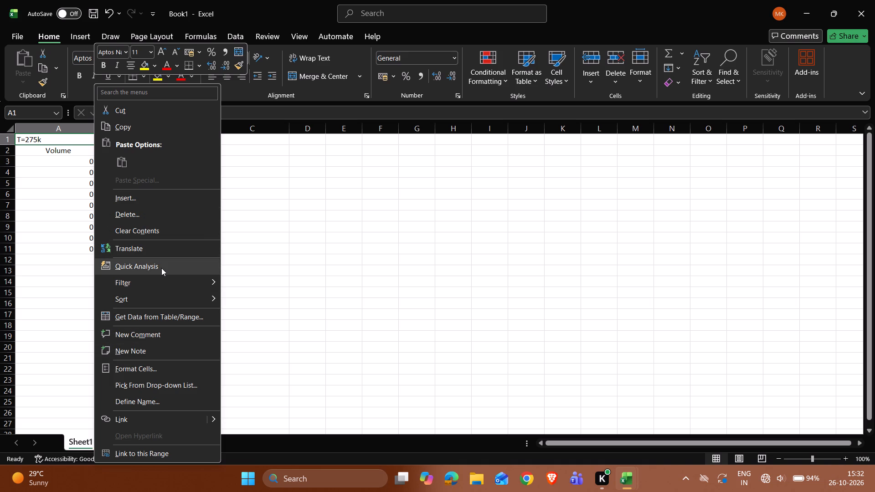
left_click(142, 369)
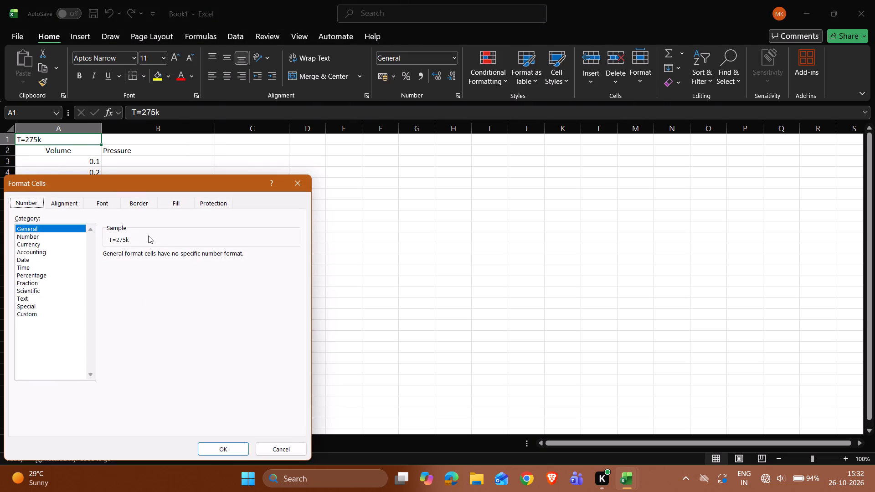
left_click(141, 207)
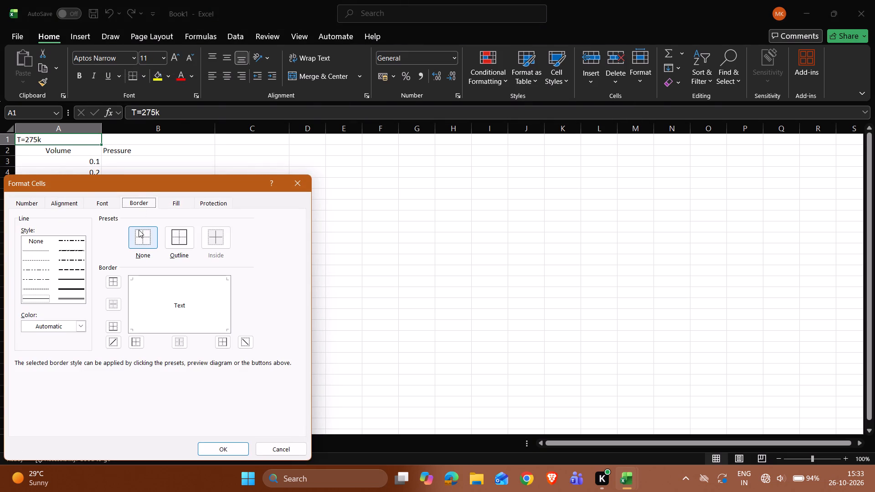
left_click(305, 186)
Start the pressure formula in cell B3 with the product =0.0821*275.
left_click(168, 164)
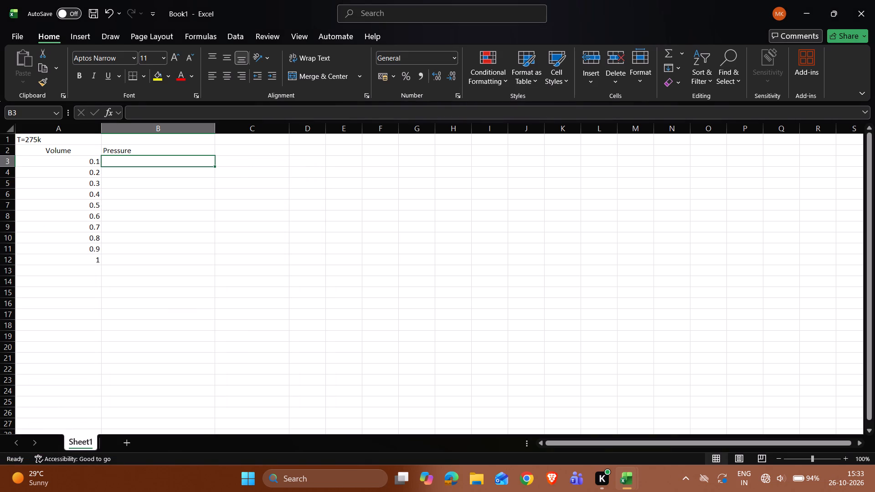
double_click(147, 161)
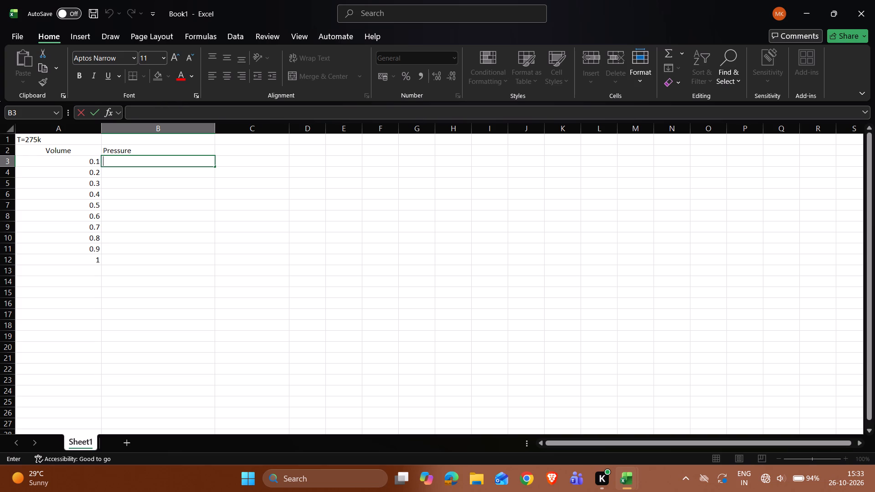
key("equal")
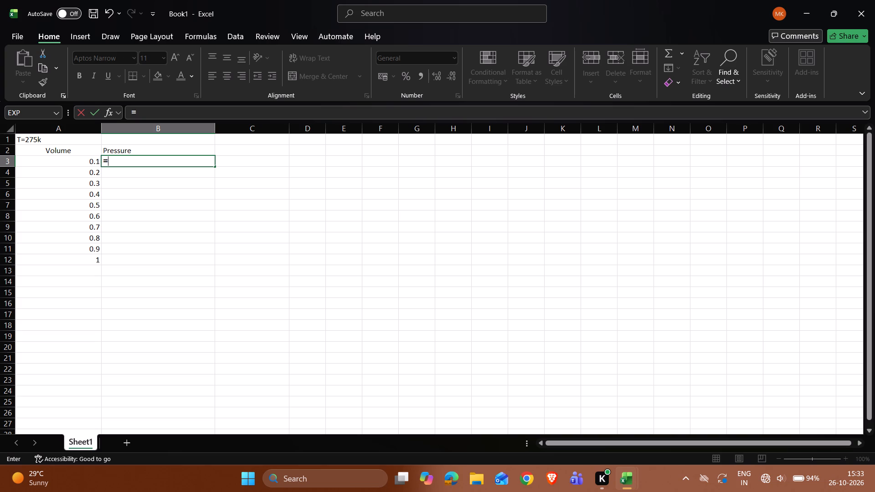
type("0.08")
type("21")
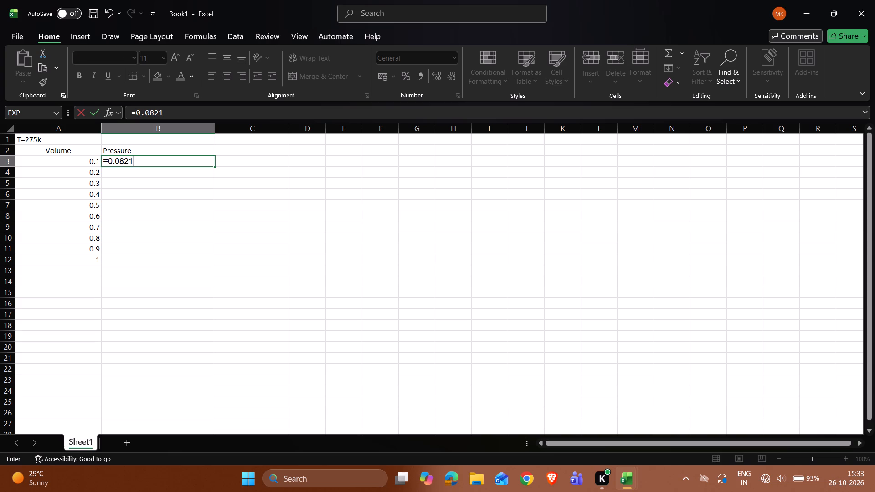
key("shift+asterisk")
key("2")
type("75")
Enclose the product in the B3 formula in parentheses so it reads =(0.0821*275).
key("shift+parenright")
key("Left")
key("Left")
key("Left")
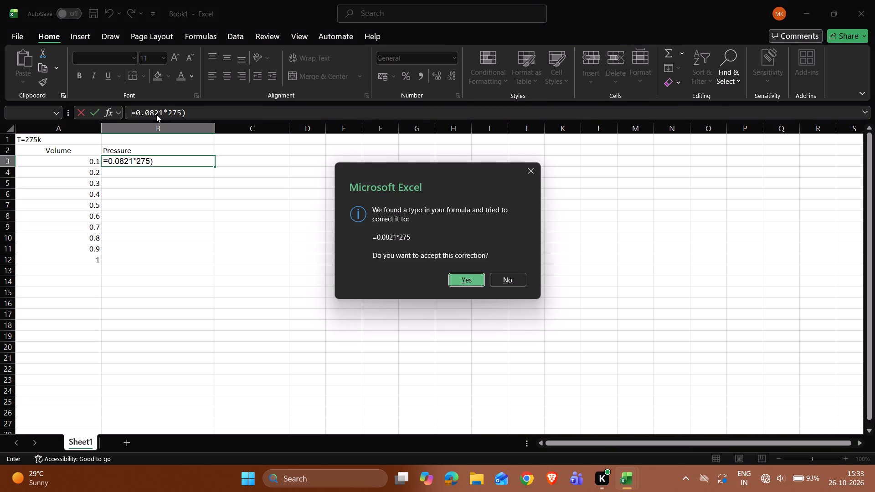
key("0")
key("Right")
key("Return")
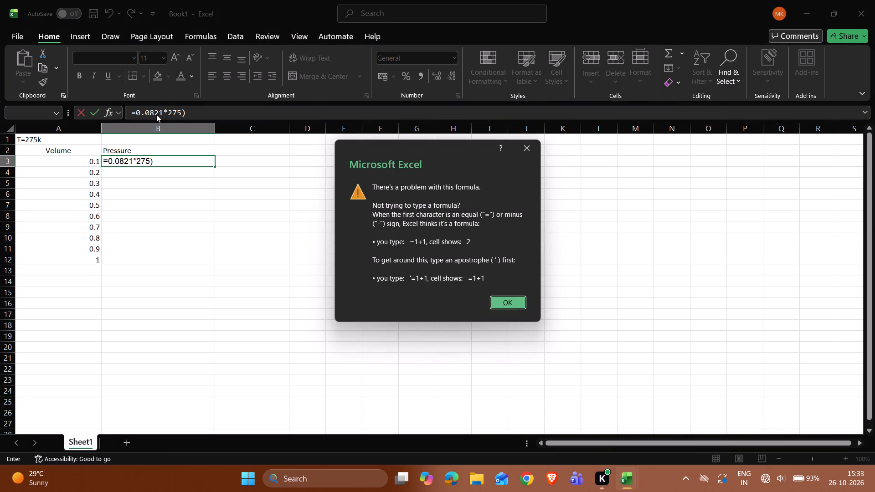
key("Return")
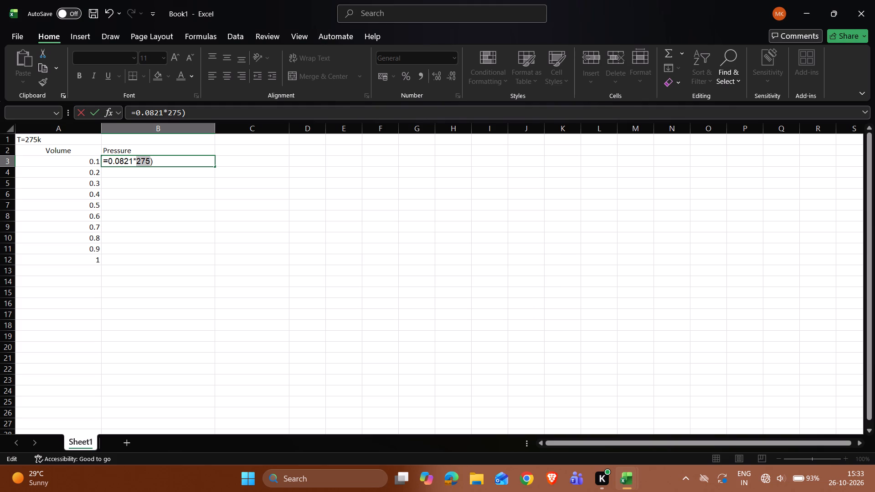
left_click(106, 161)
key("shift+parenleft")
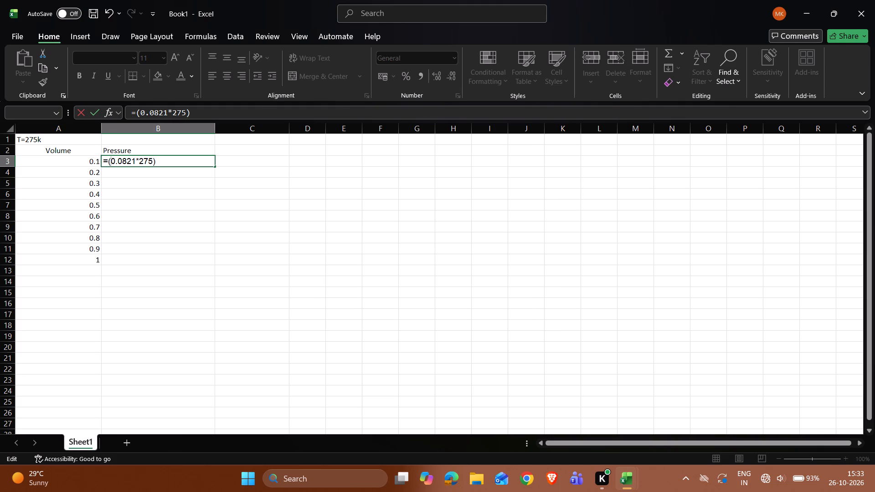
left_click(161, 163)
Extend the B3 formula by dividing the product by the volume in A3 minus 0.0422, as /(A3-0.0422).
key("slash")
key("shift+parenleft")
left_click(88, 160)
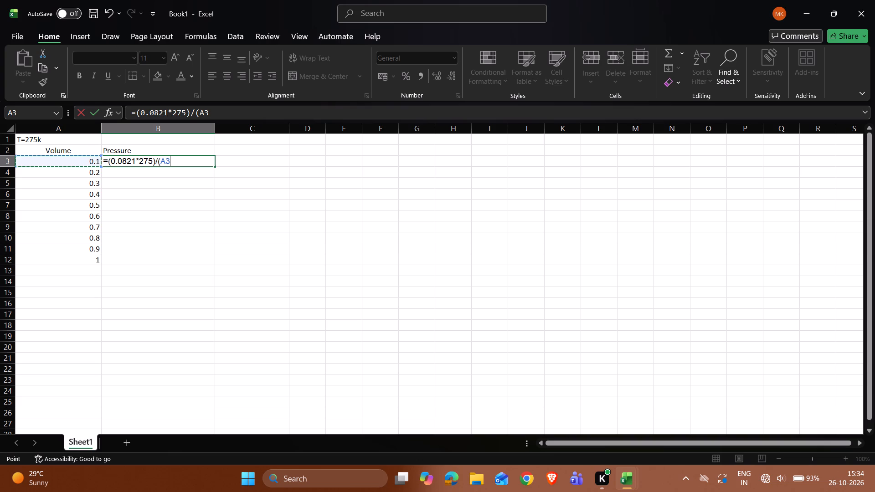
key("minus")
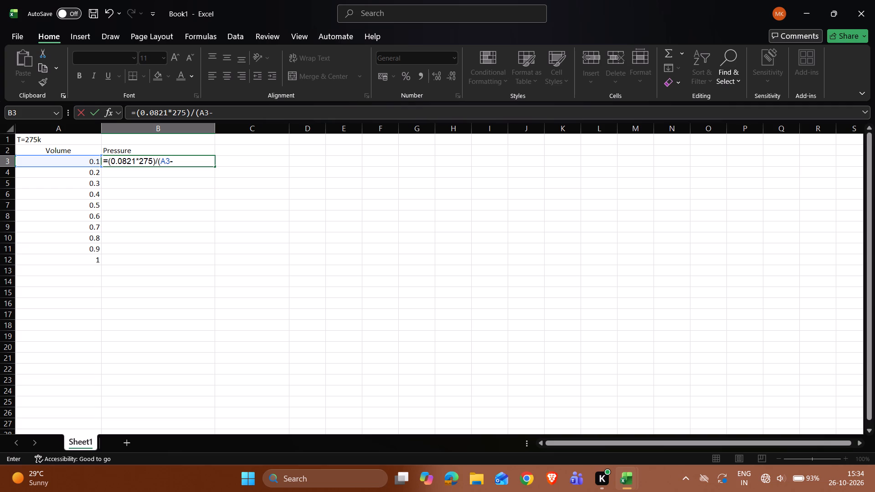
key("0")
key("period")
type("0422")
key("shift+parenright")
Append a minus sign and an opening parenthesis to the B3 formula for a subtracted second term.
key("minus")
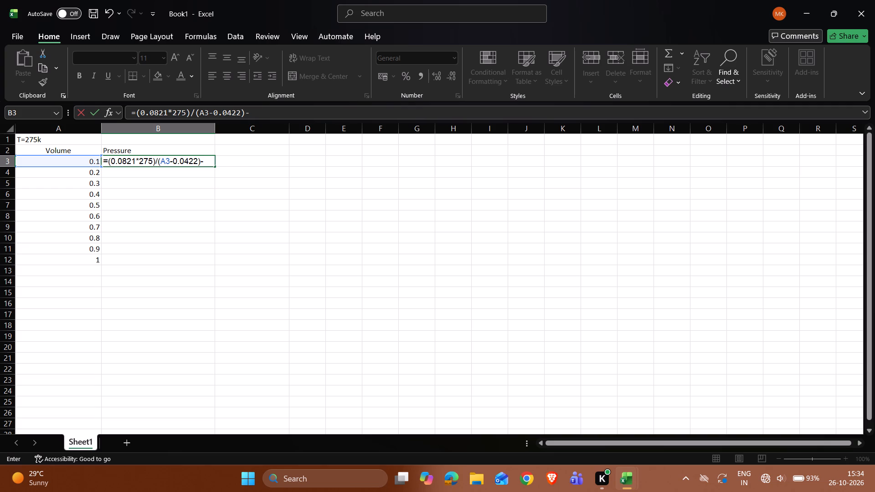
key("shift+parenleft")
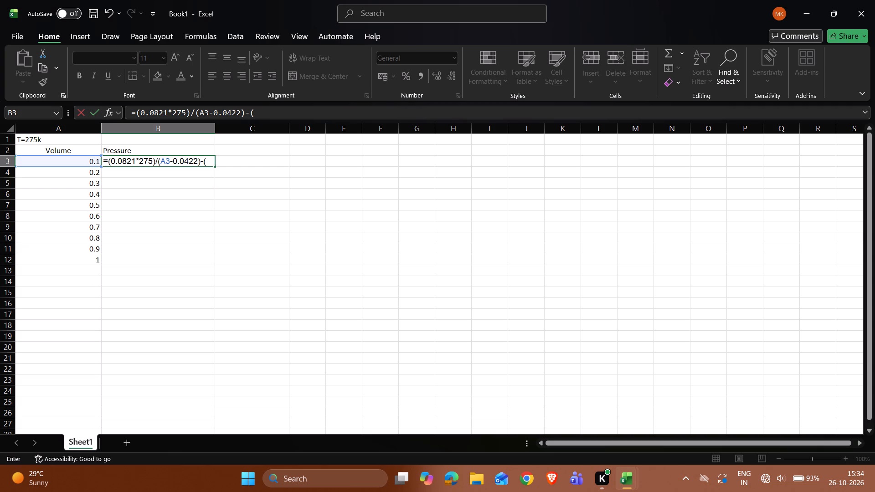
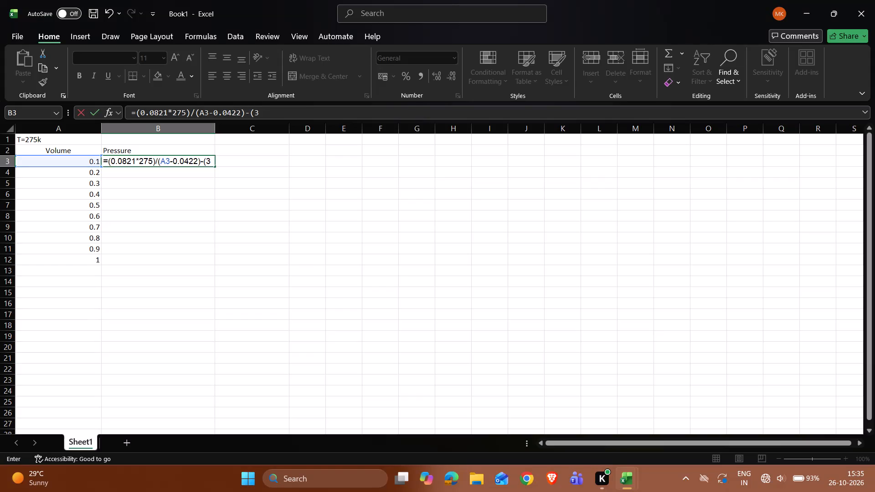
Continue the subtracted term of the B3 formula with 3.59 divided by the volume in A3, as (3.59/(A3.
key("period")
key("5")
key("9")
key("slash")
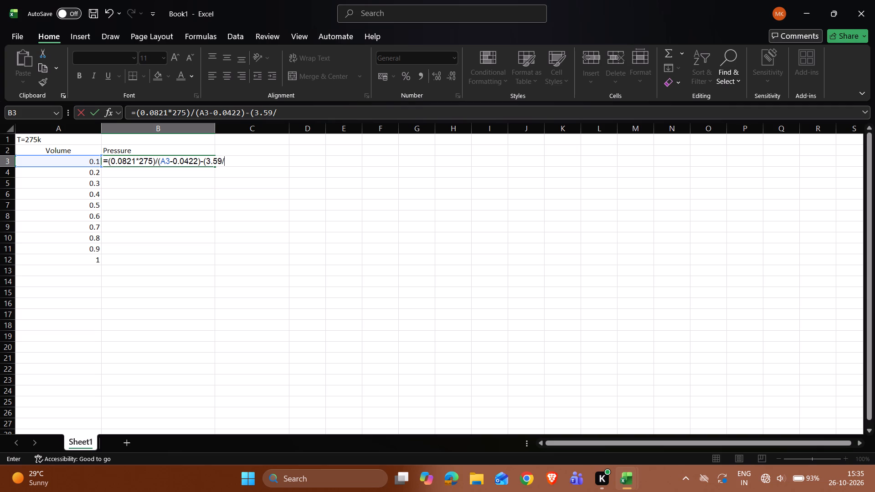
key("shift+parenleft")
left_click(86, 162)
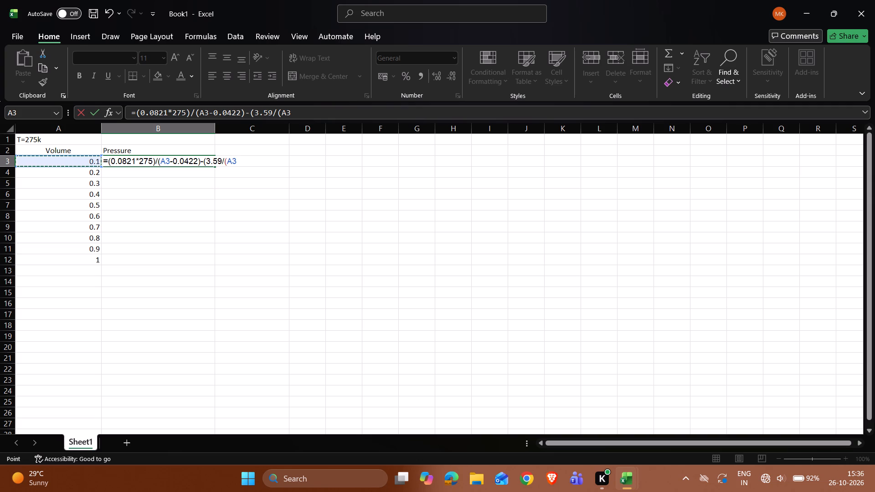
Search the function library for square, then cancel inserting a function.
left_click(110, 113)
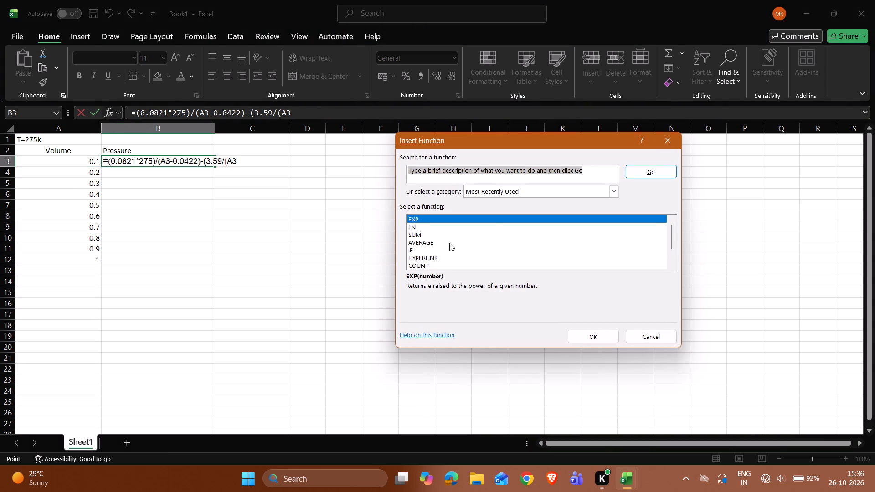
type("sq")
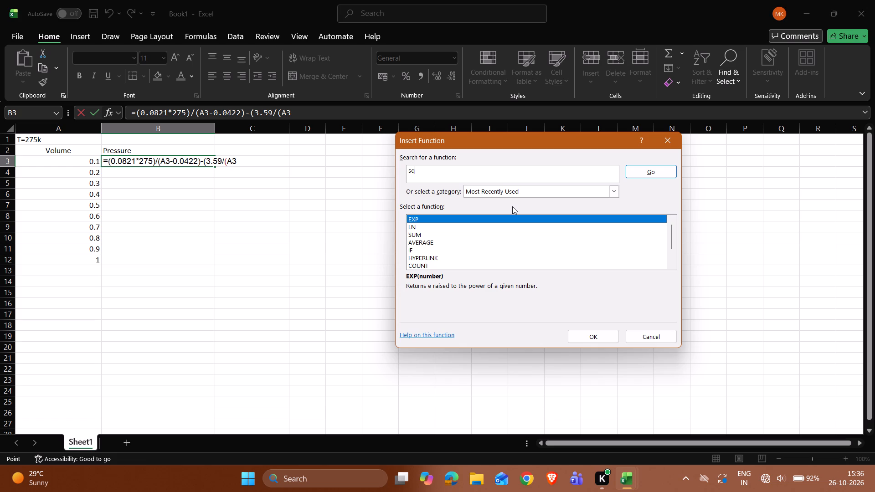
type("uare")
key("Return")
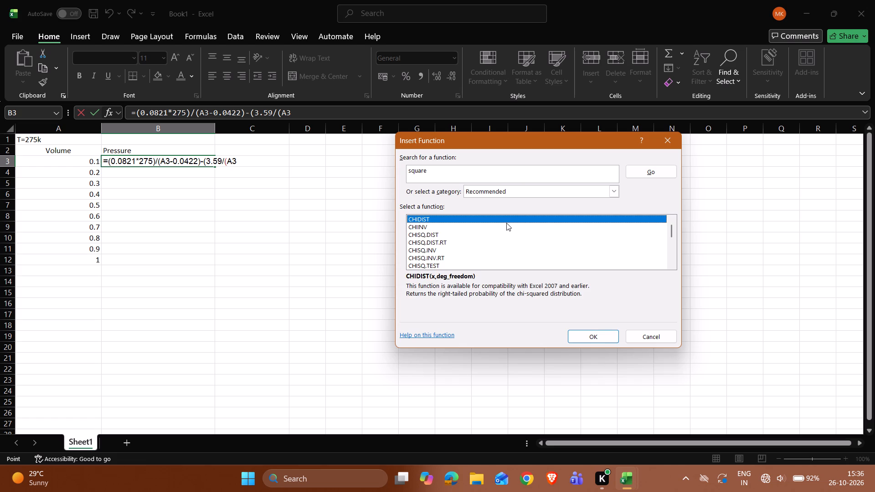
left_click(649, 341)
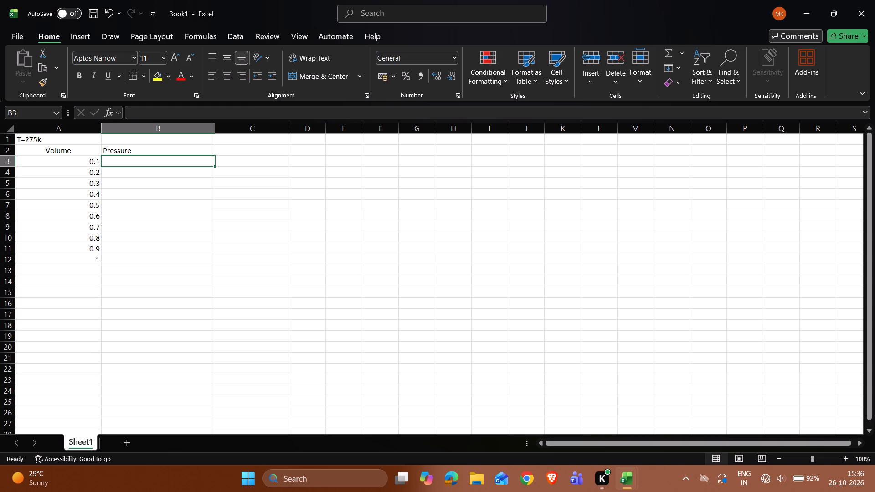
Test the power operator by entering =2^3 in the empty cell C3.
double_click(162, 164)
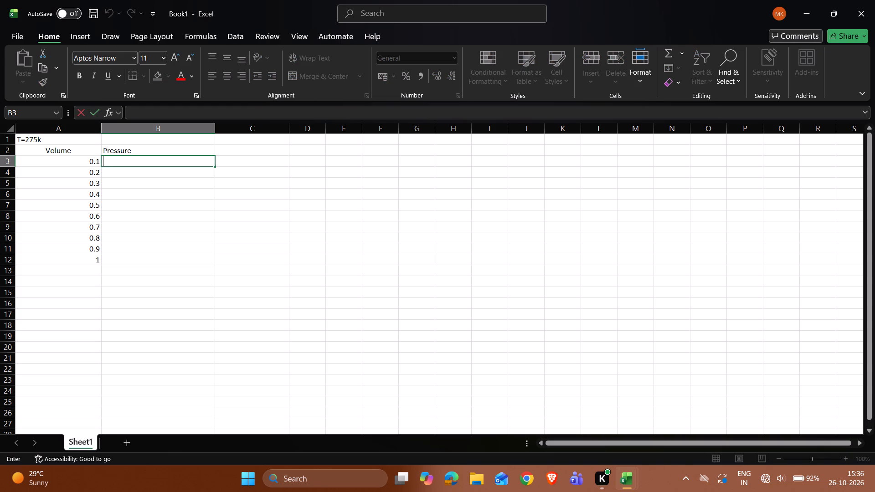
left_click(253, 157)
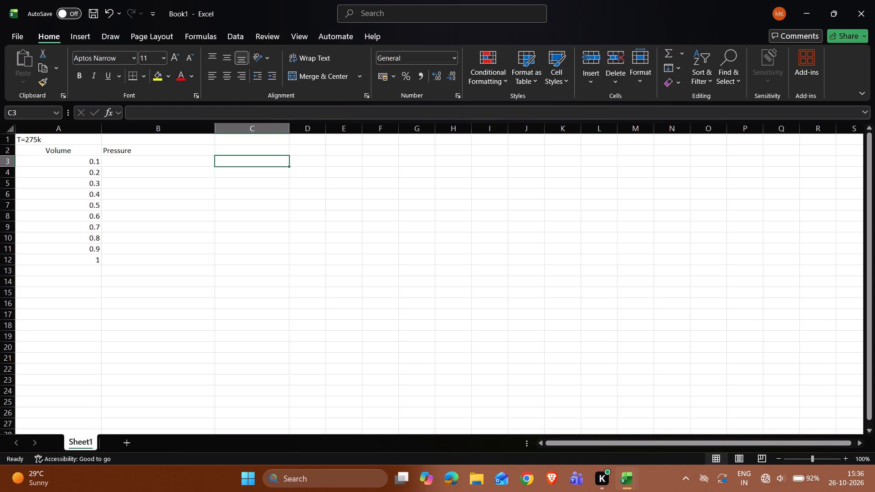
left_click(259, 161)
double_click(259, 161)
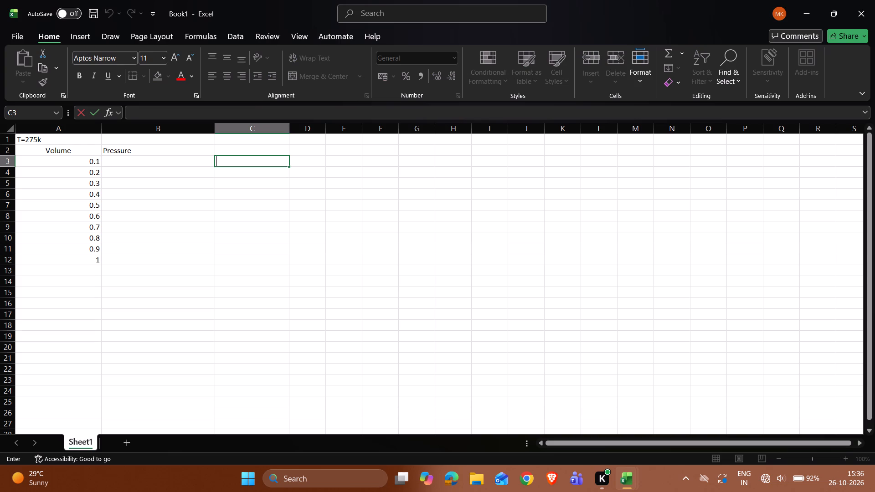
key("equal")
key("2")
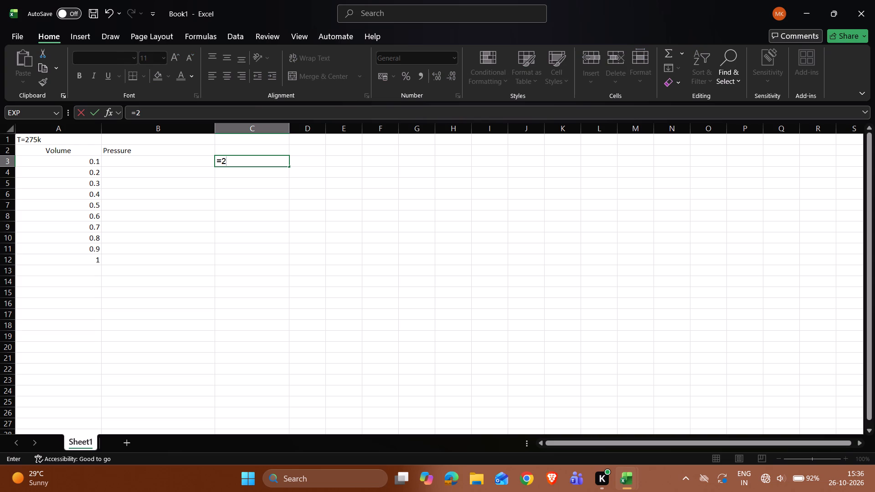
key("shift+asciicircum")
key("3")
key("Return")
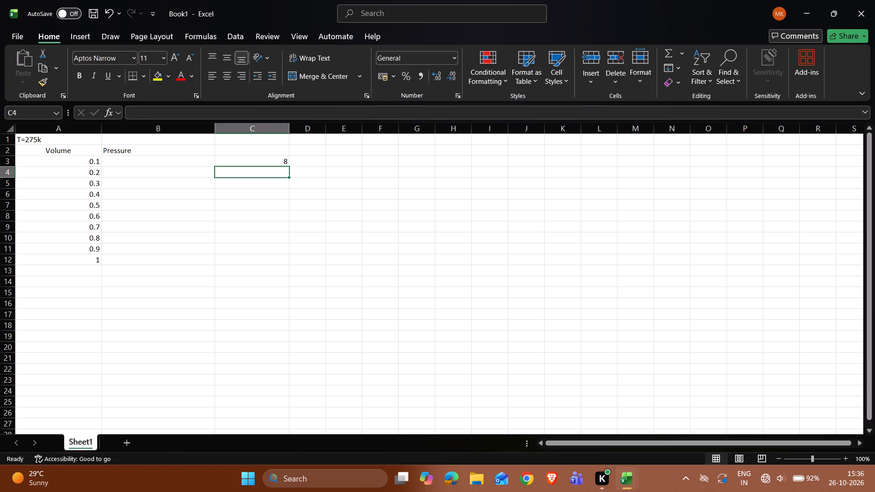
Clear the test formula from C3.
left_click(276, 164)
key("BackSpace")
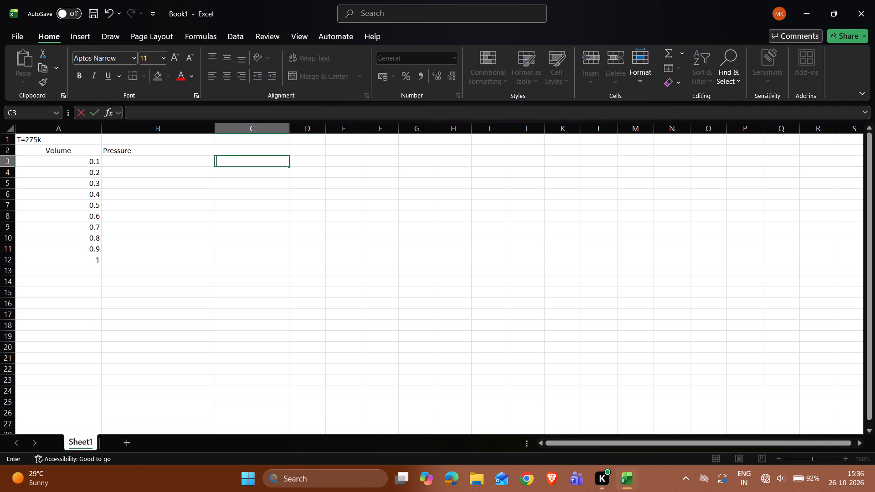
Restart the pressure formula in cell B3 with the product =0.0821*275.
left_click(185, 160)
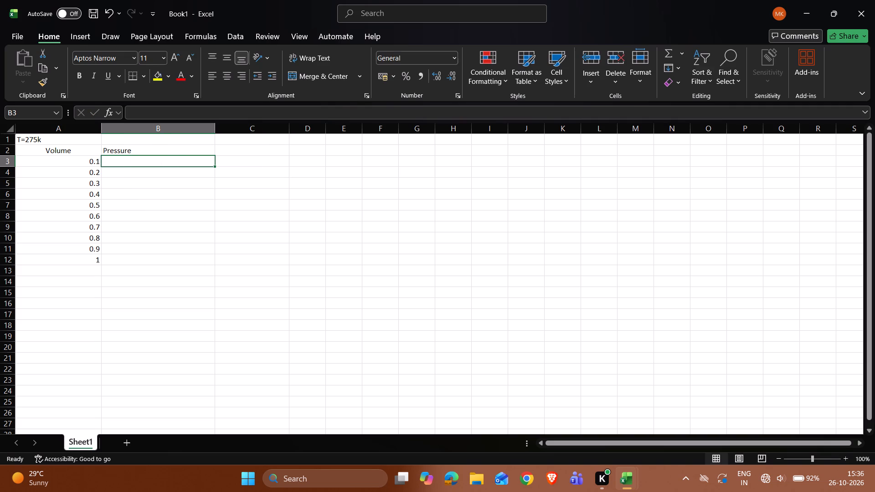
key("equal")
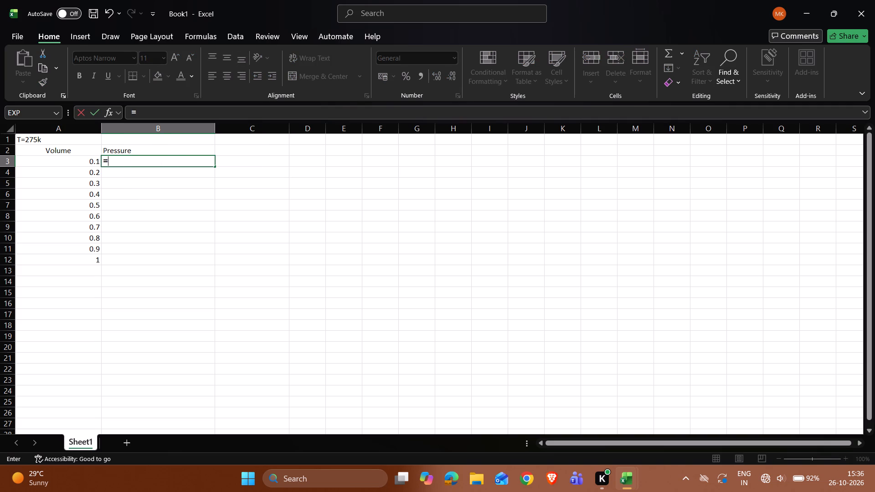
type("0.0")
type("821")
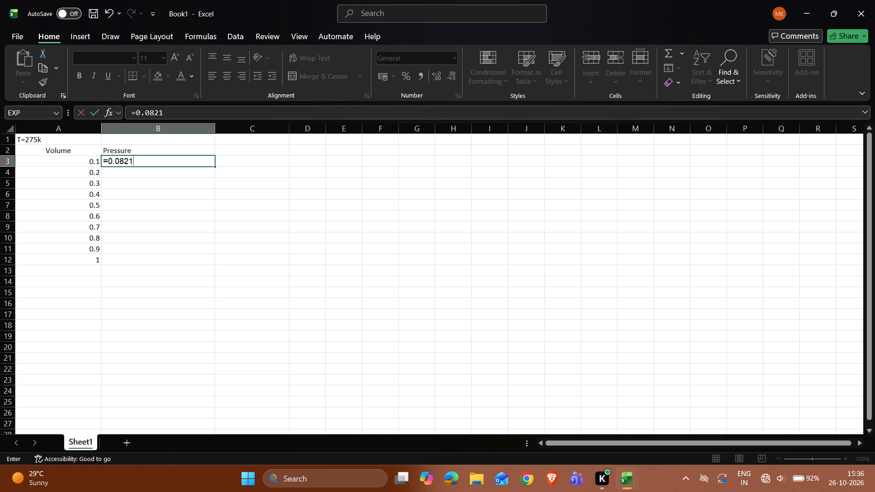
key("shift+asterisk")
key("2")
type("75")
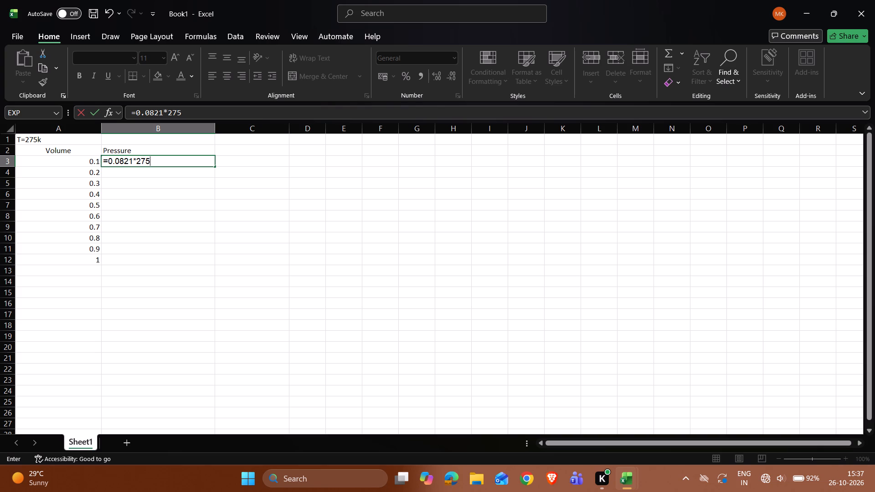
Extend the B3 formula by dividing the product by the volume in A3 minus 0.0422, as /(A3-0.0422).
left_click(179, 162)
key("slash")
key("shift+parenleft")
left_click(93, 162)
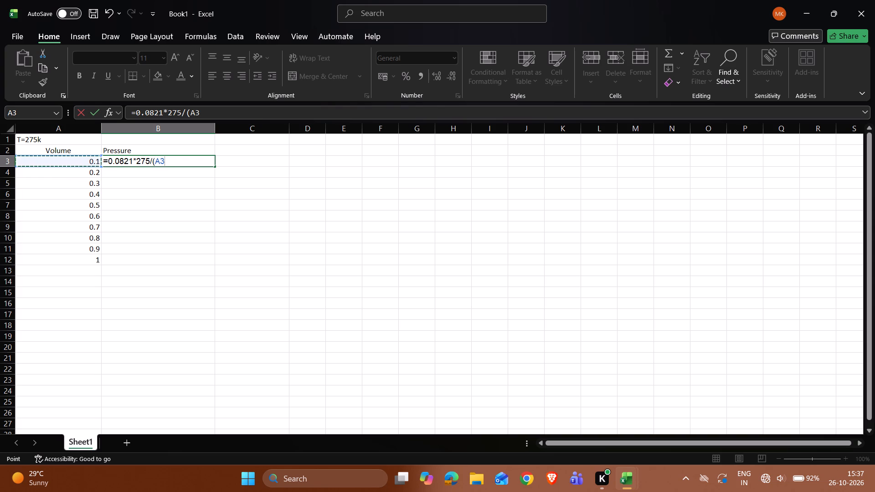
key("minus")
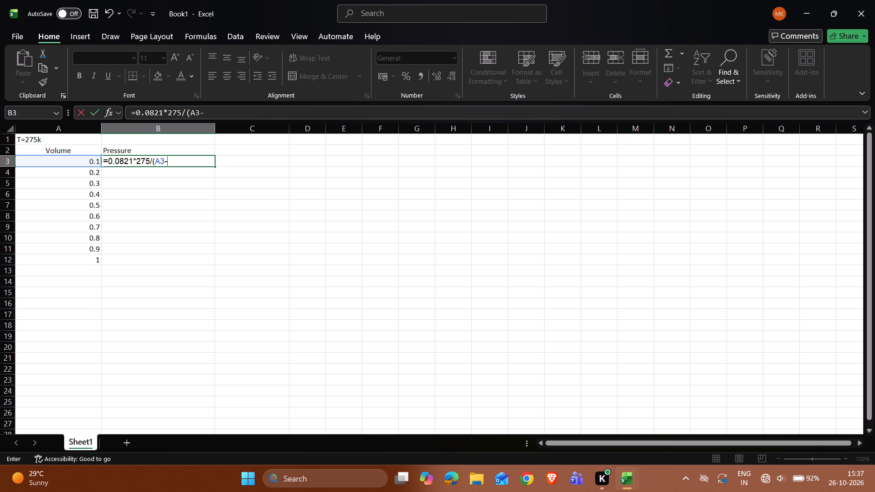
type("0.0422")
key("shift+parenright")
Append -3.59/A3) to the pressure formula in B3, try to enter it, and decline the suggested correction.
key("minus")
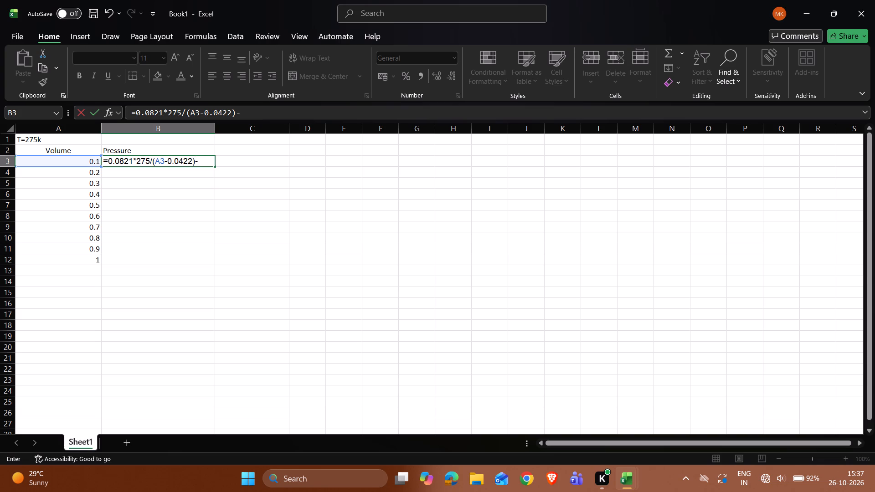
key("3")
type(".59")
key("slash")
left_click(85, 163)
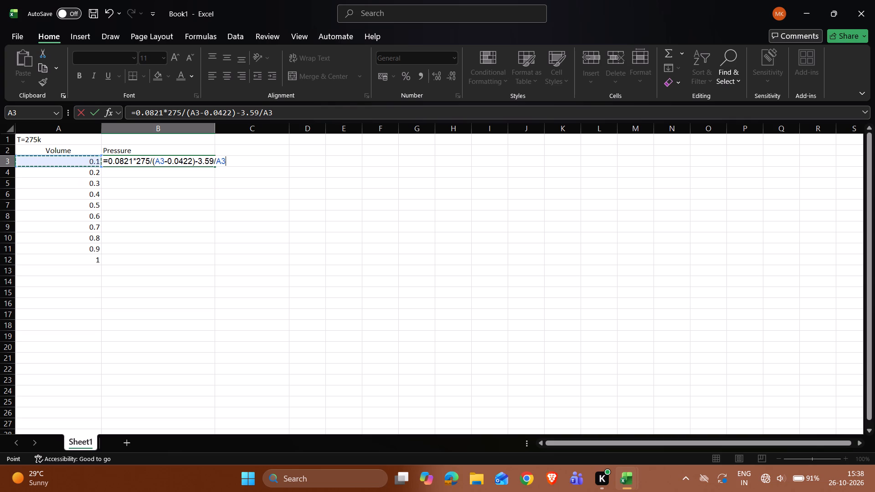
key("shift+parenright")
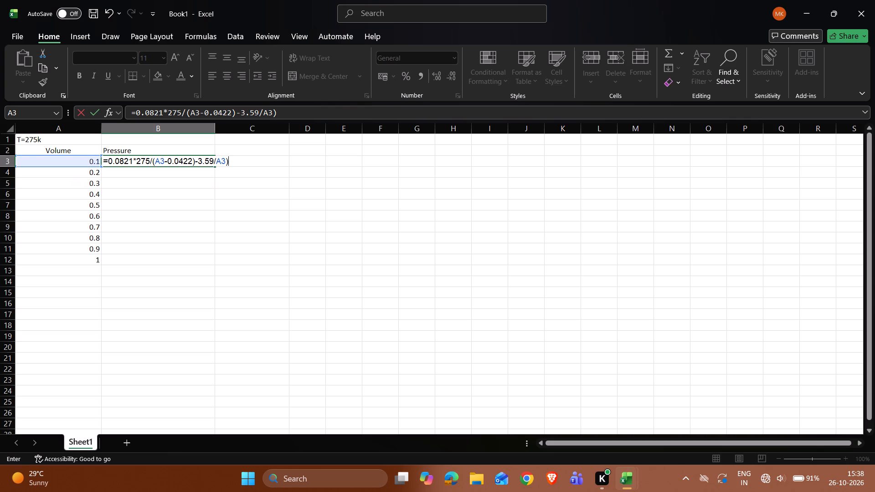
key("Left")
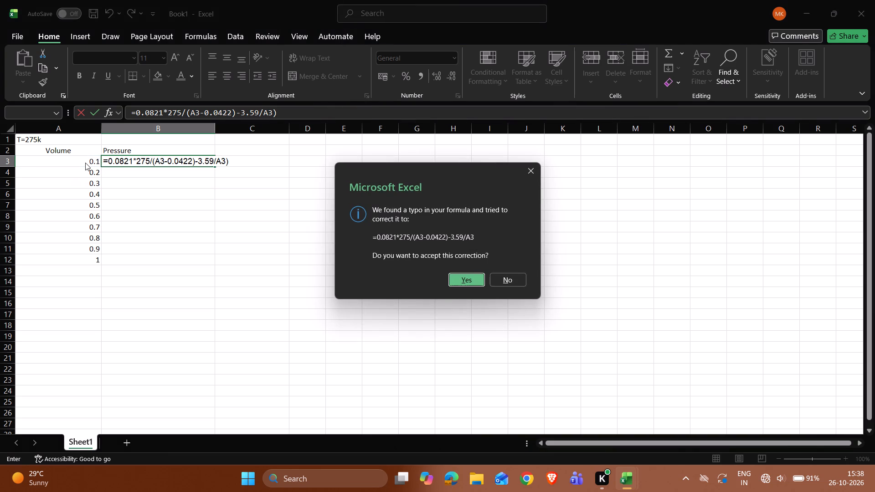
key("Right")
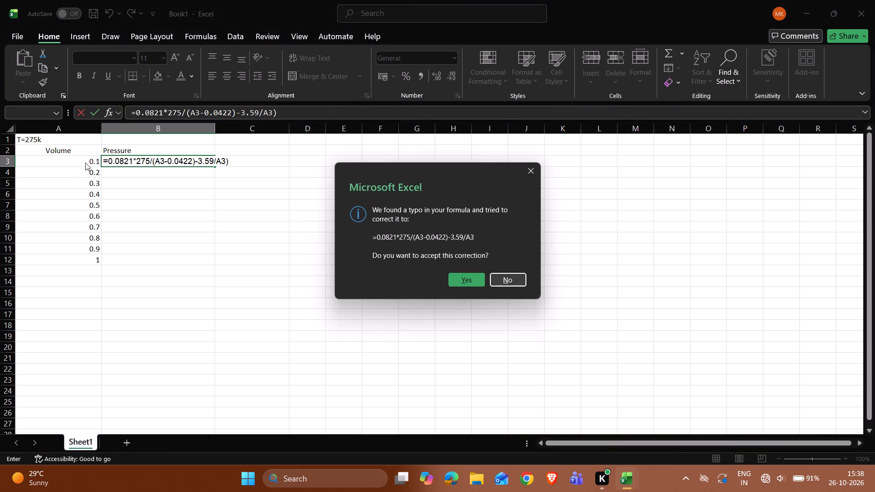
key("Return")
key("Return")
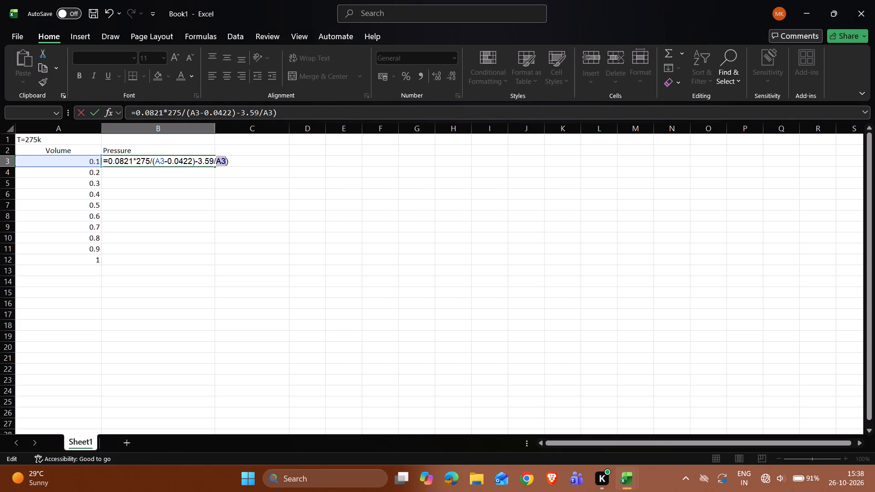
Replace the A3 divisor after 3.59 in the B3 formula with the squared volume in parentheses, (A3^2).
key("shift+parenright")
key("Left")
key("shift+parenleft")
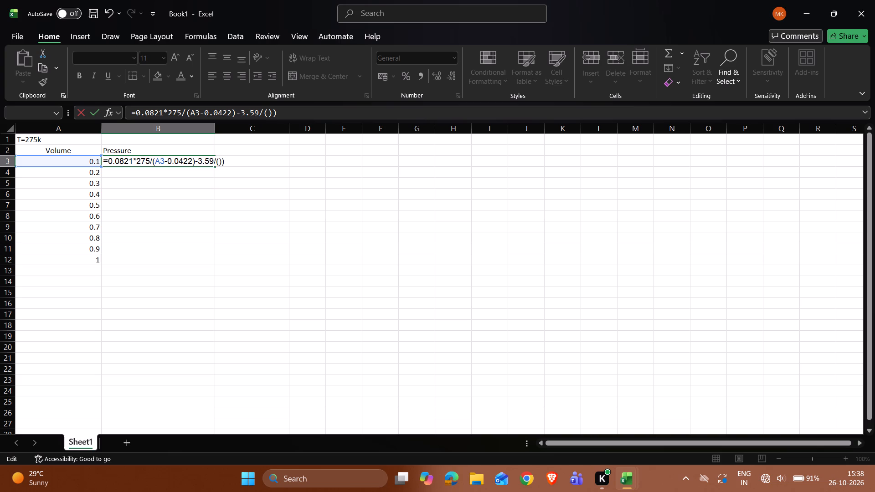
left_click(86, 165)
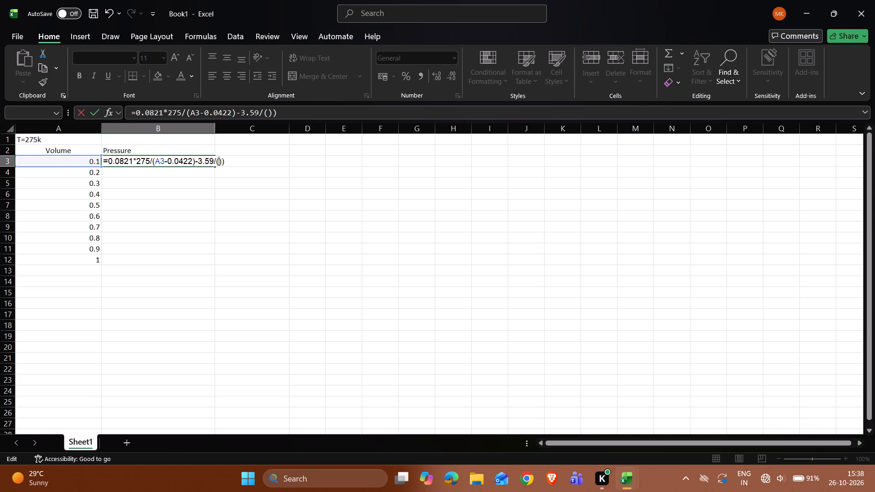
left_click(90, 162)
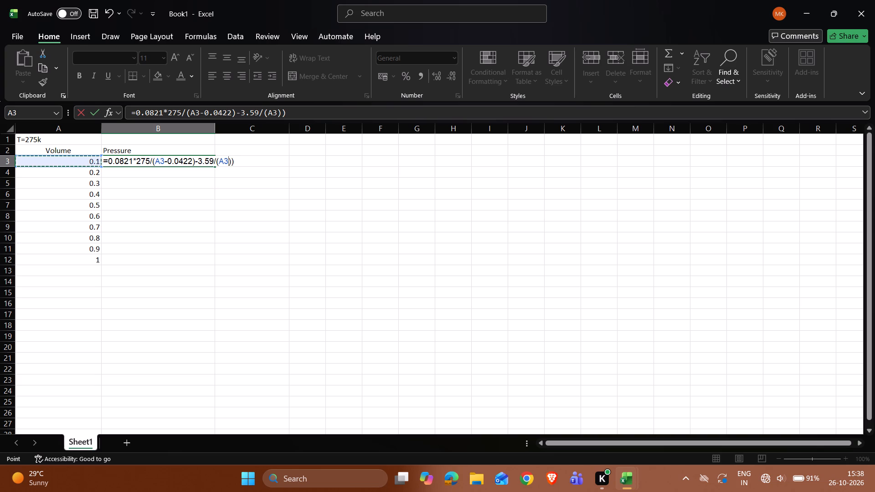
key("shift+asciicircum")
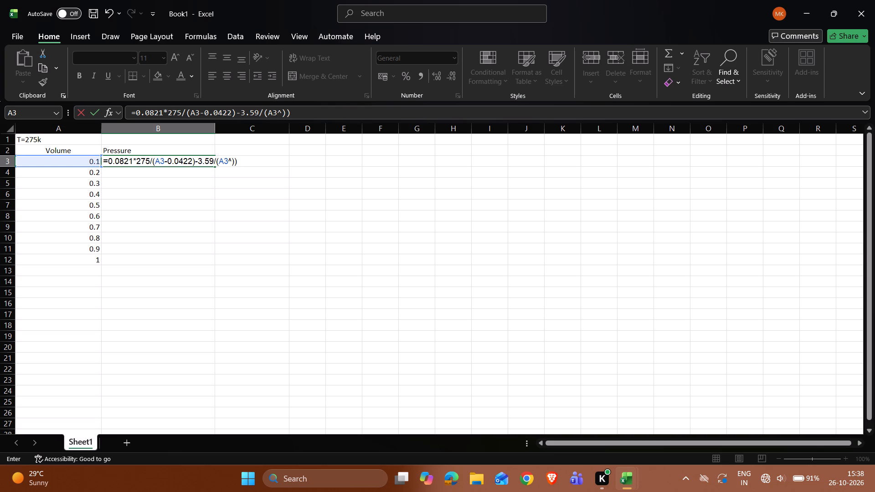
key("2")
Decline the suggested correction, remove the extra closing parenthesis, and enter =0.0821*275/(A3-0.0422)-3.59/(A3^2) in B3.
key("Return")
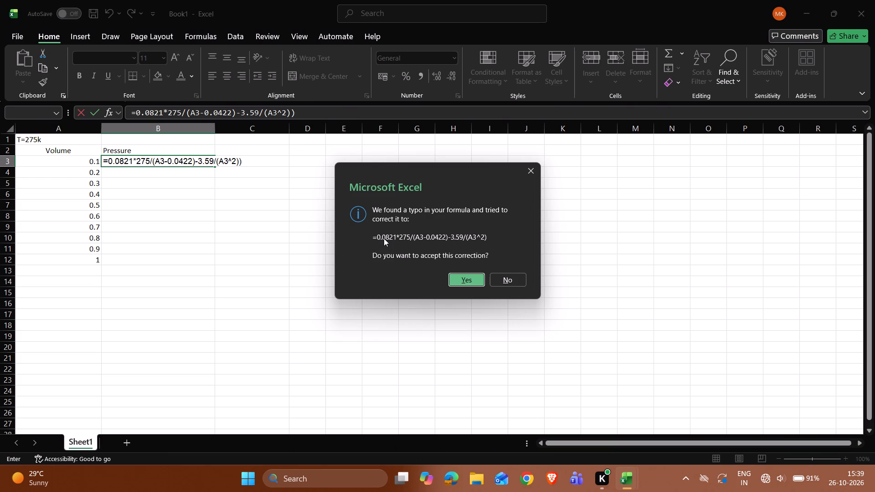
left_click(498, 279)
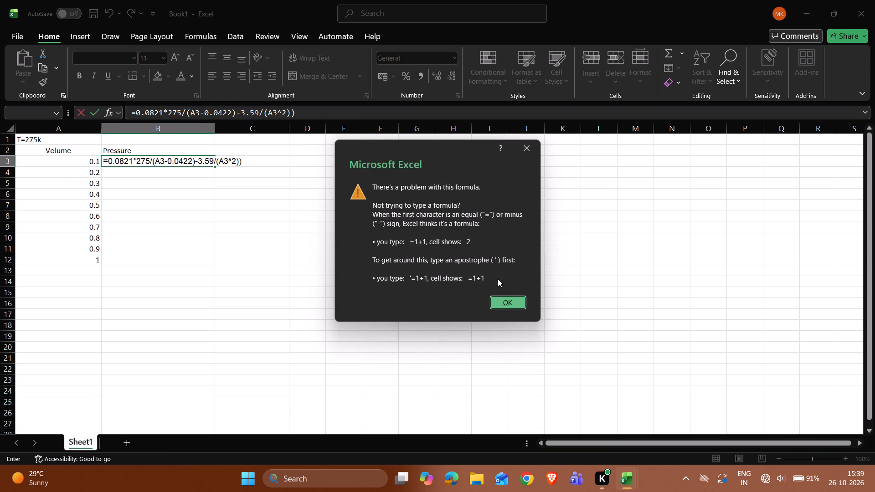
left_click(504, 301)
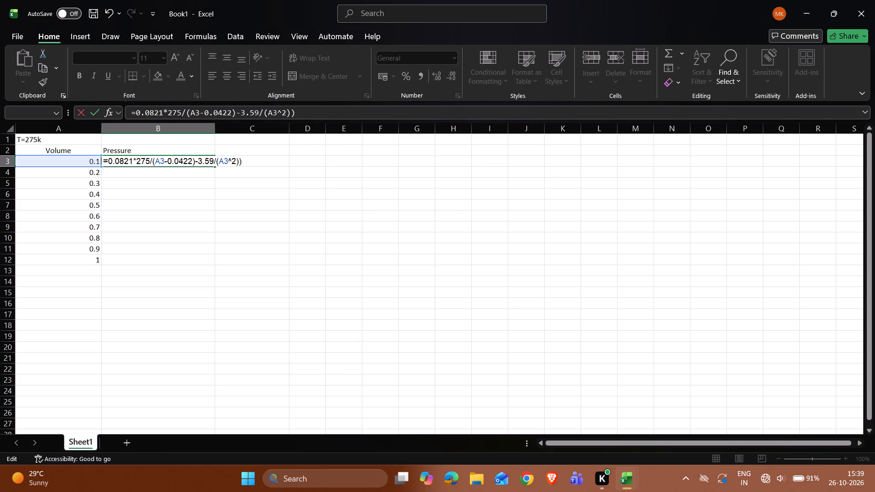
key("BackSpace")
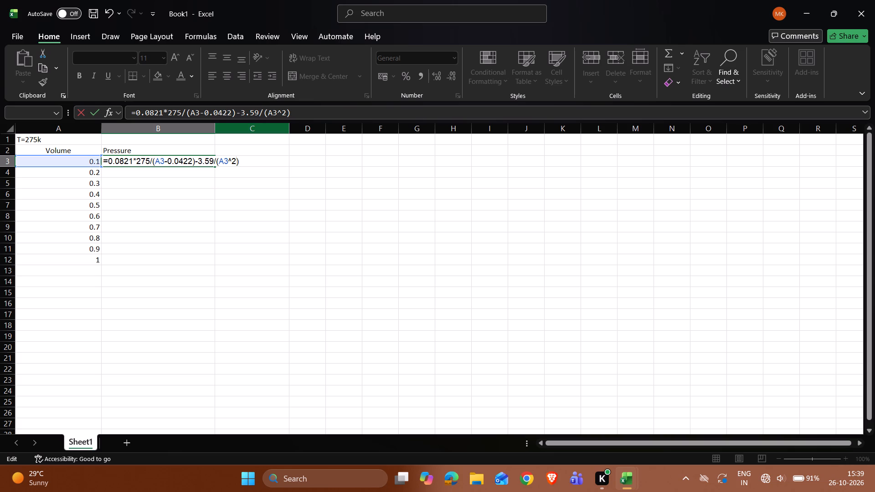
key("Return")
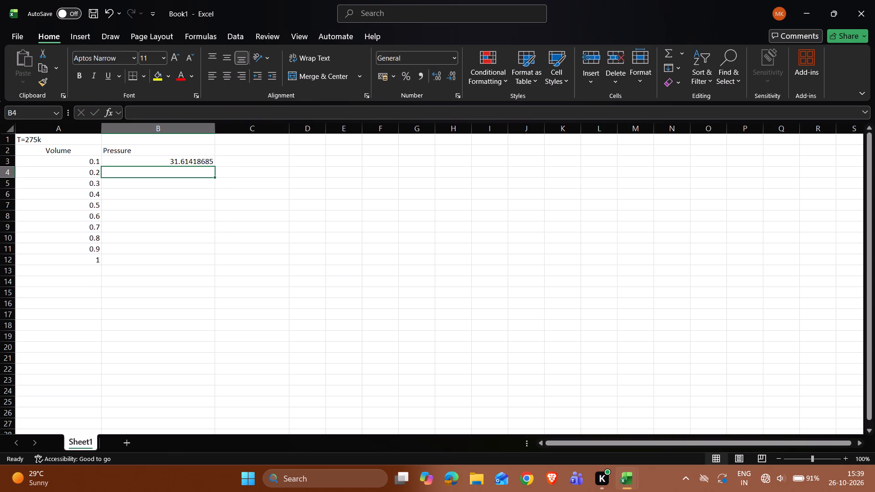
Fill the B3 pressure formula down through B12.
left_click(210, 162)
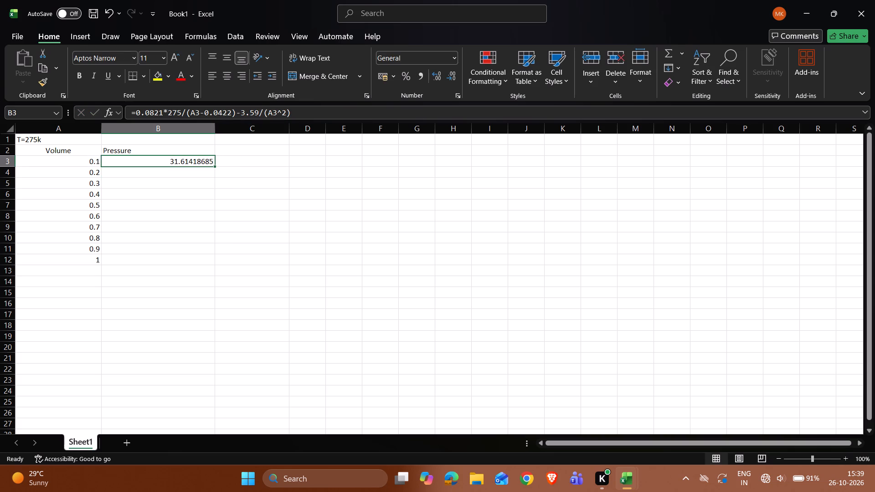
left_click_drag(216, 165, 202, 264)
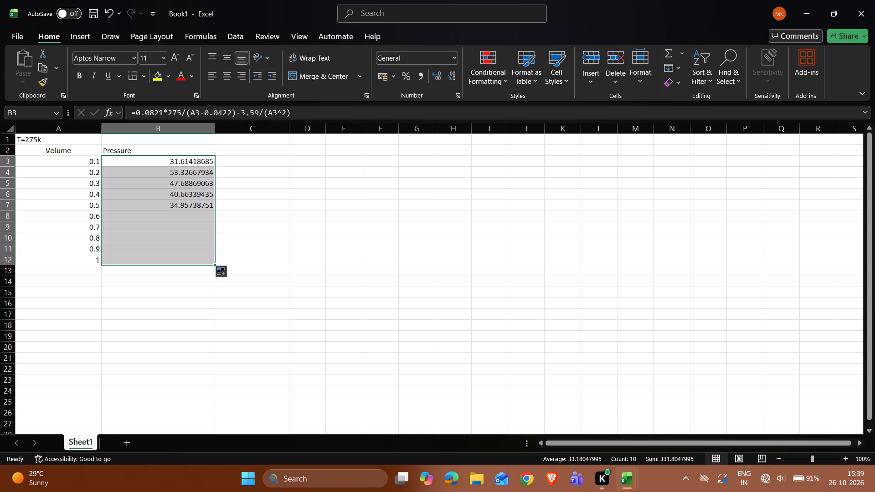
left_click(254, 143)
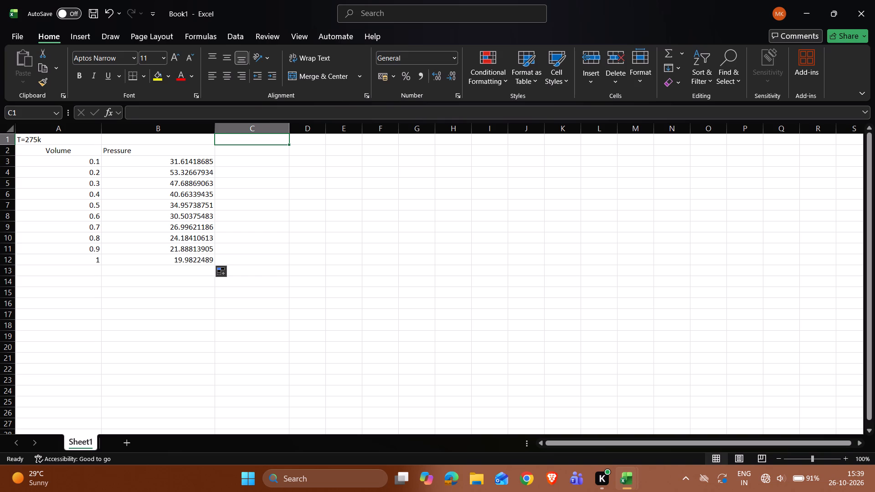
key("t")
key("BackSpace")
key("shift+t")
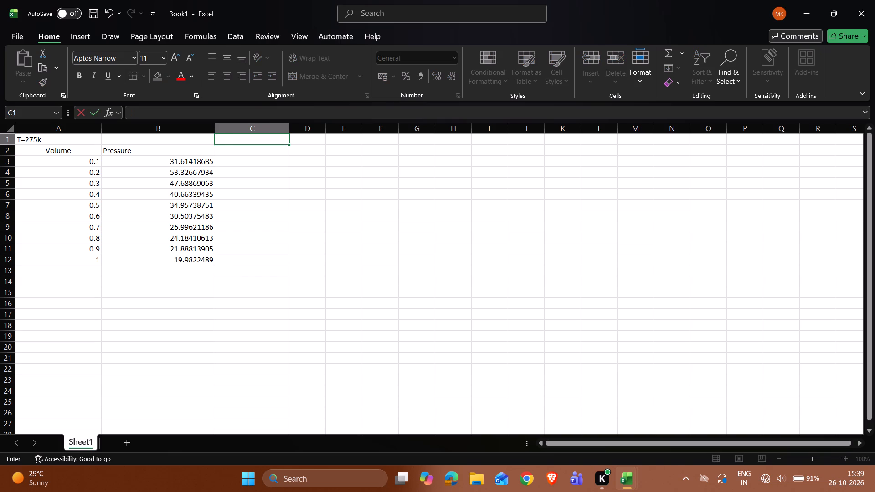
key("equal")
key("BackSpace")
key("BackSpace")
Copy the whole T=275k table in A1:B12 and paste it at C1, E1 and G1.
left_click_drag(85, 138, 192, 249)
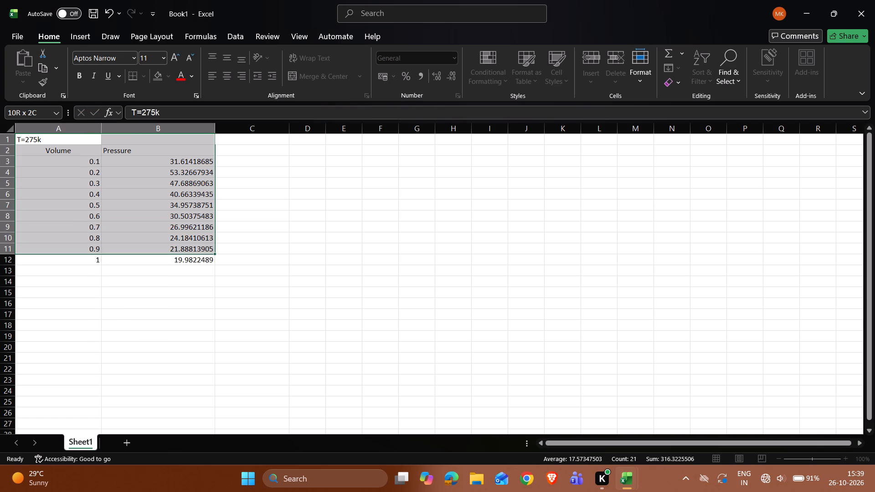
left_click_drag(192, 249, 192, 261)
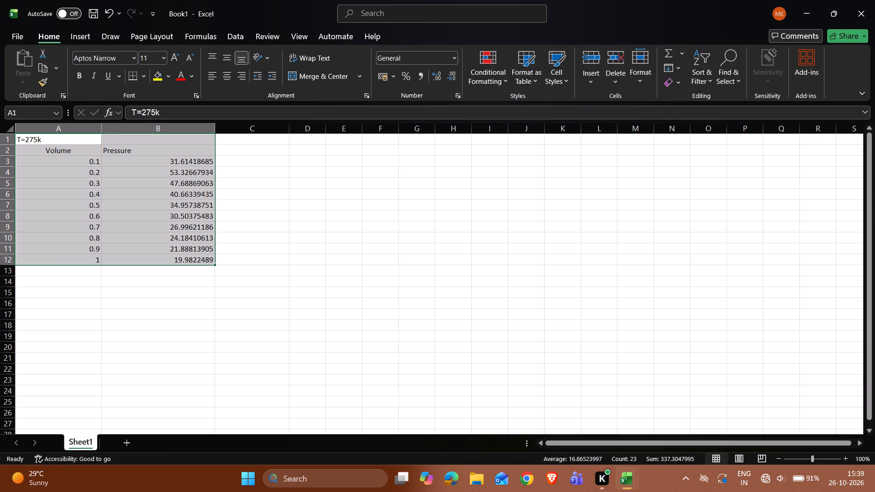
key("ctrl+c")
left_click(256, 139)
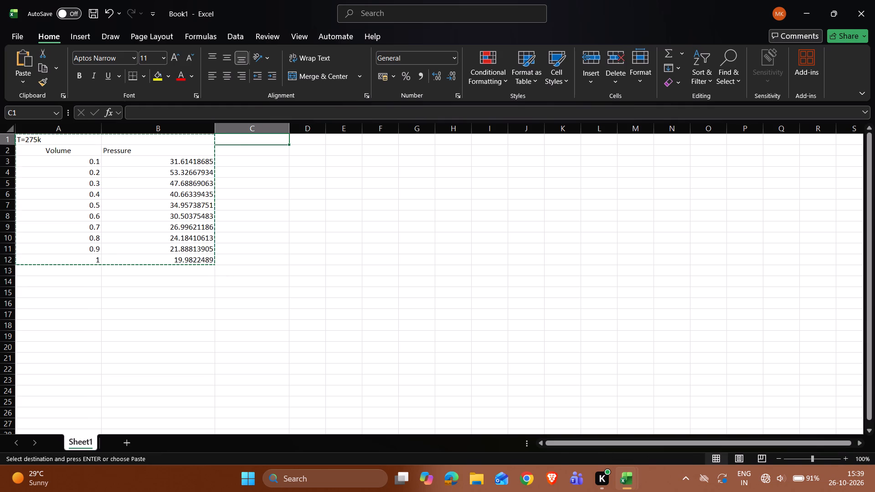
key("ctrl+v")
left_click(345, 142)
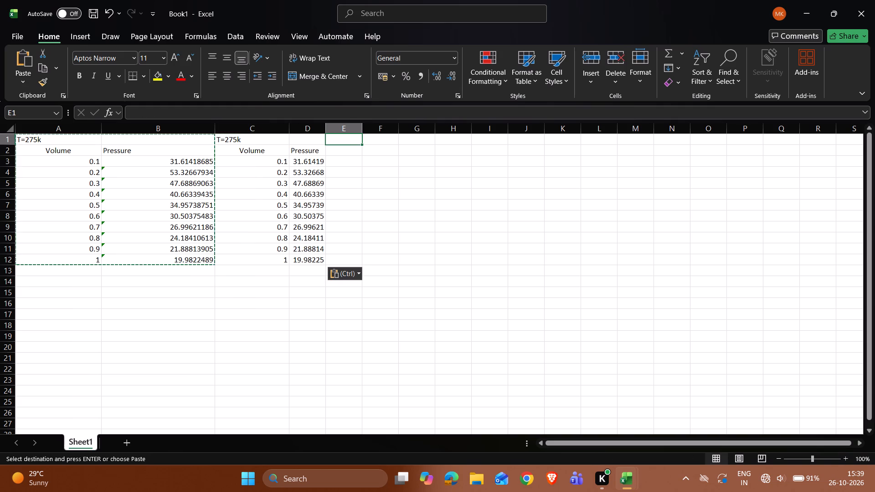
key("ctrl+v")
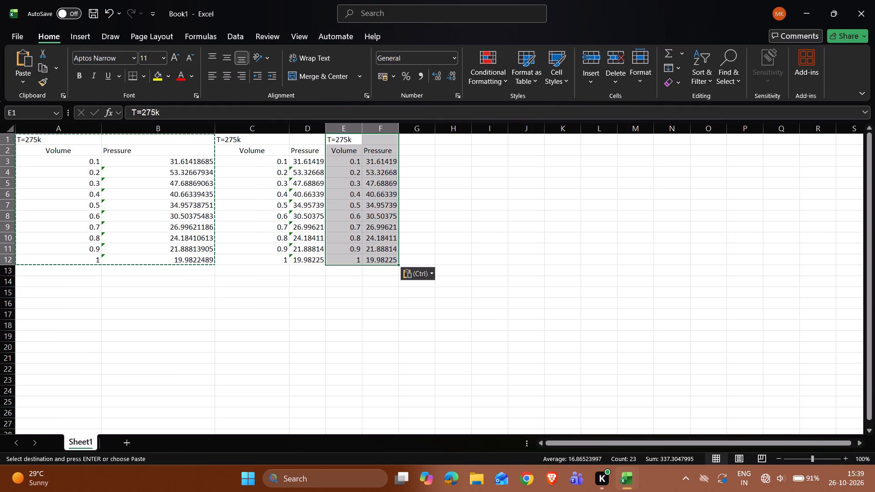
left_click(419, 137)
key("ctrl+v")
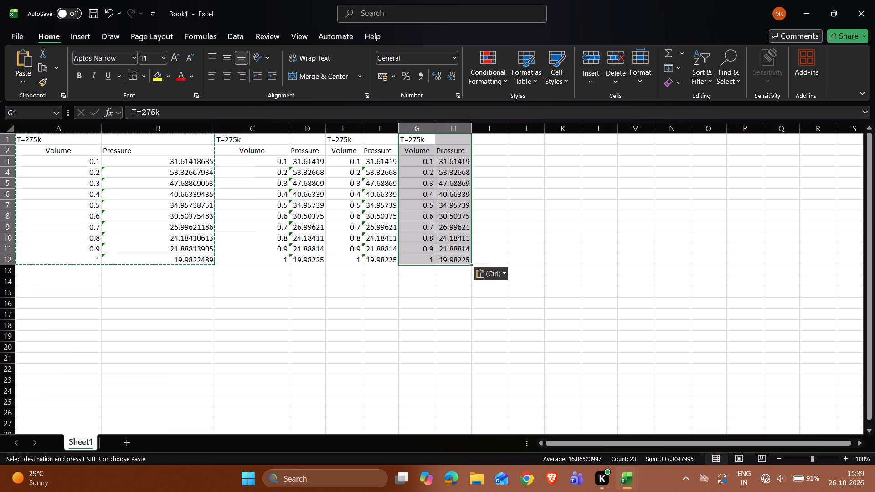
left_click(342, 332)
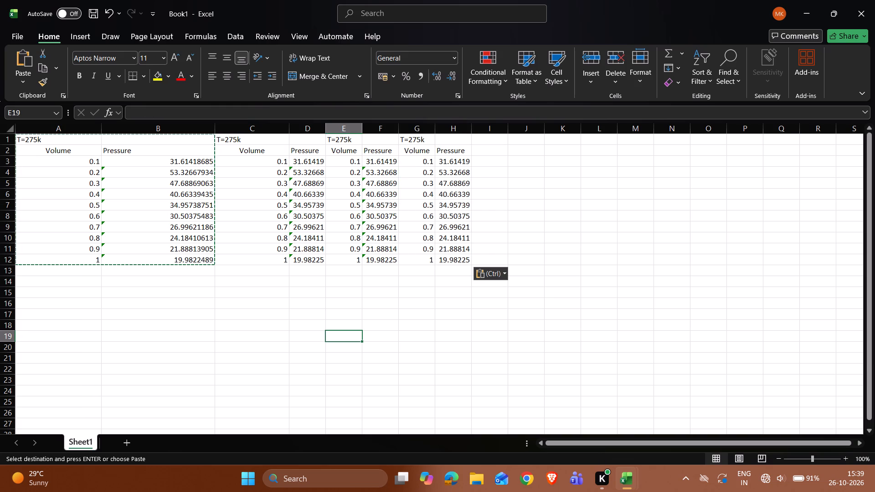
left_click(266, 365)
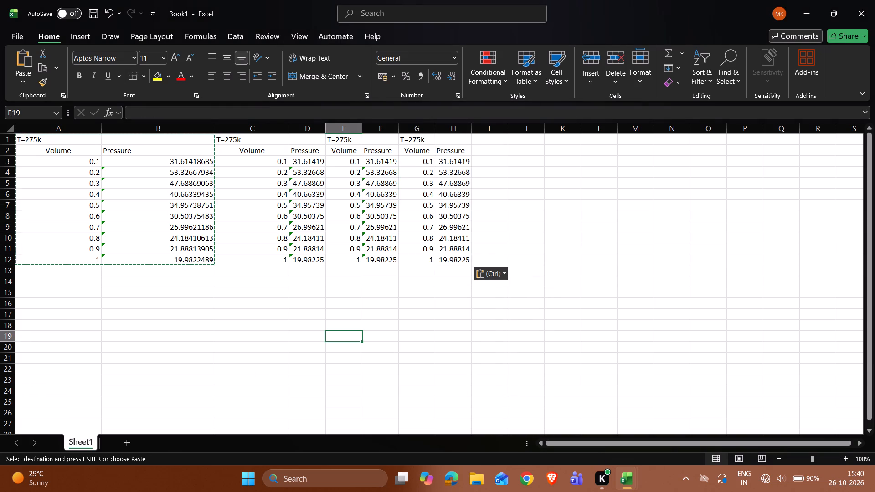
Narrow columns A, B and C and widen columns D to H so the four tables have similar column widths.
left_click(159, 145)
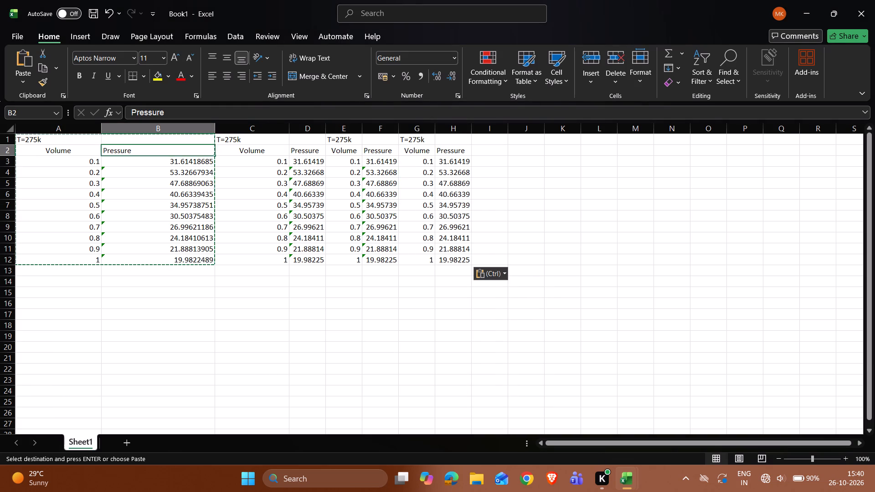
left_click_drag(216, 127, 188, 128)
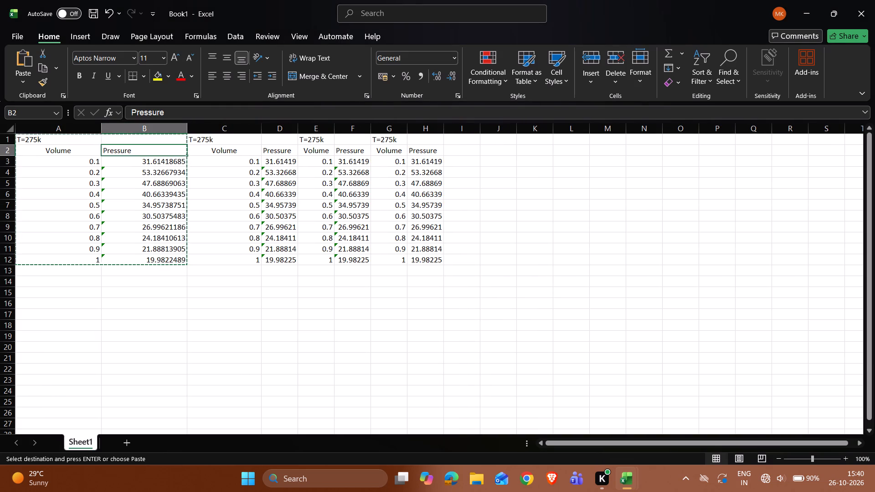
left_click_drag(101, 129, 78, 129)
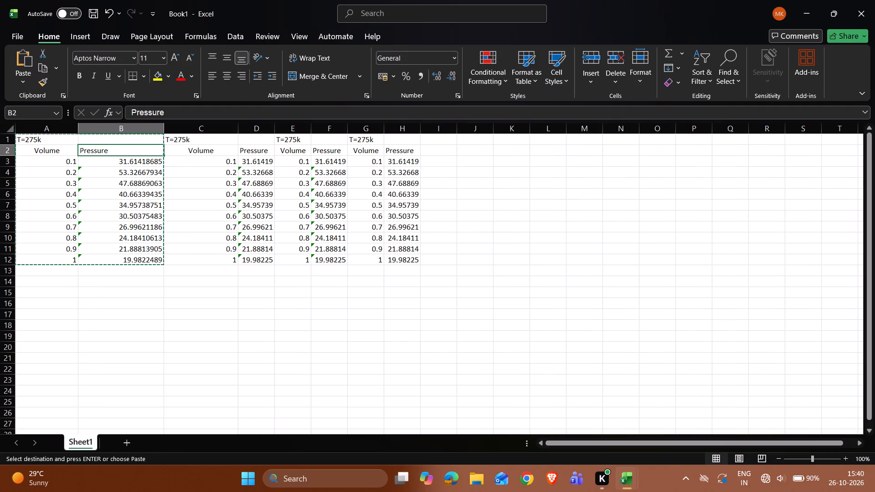
left_click_drag(164, 129, 149, 128)
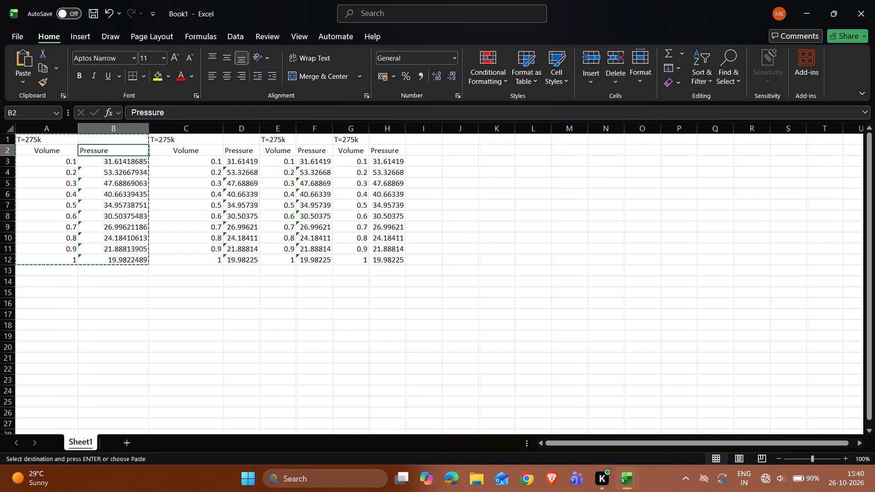
left_click_drag(222, 127, 208, 129)
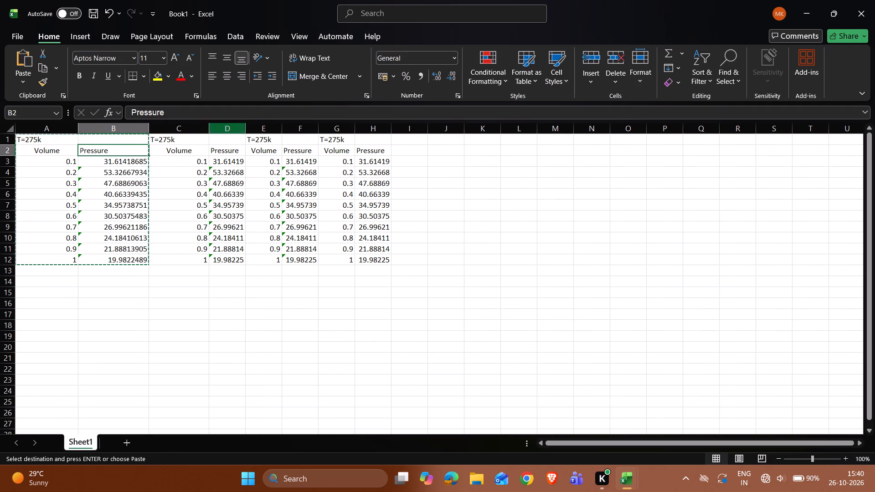
left_click_drag(246, 128, 260, 131)
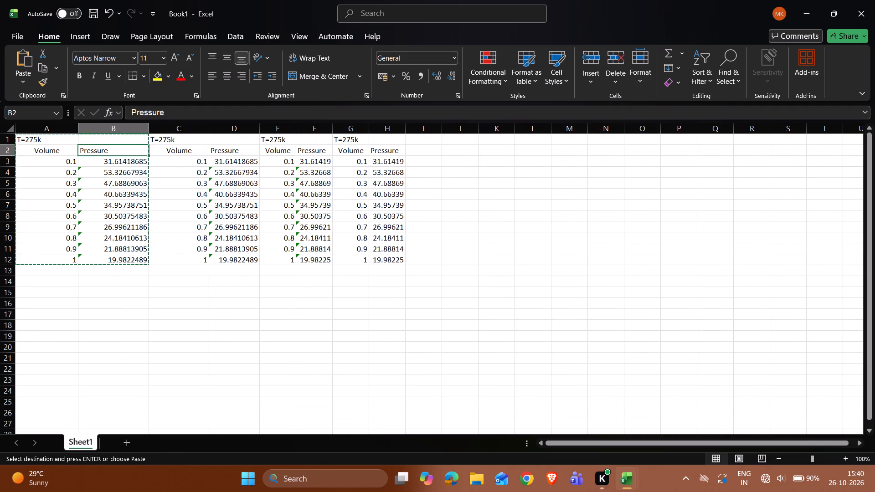
left_click_drag(295, 127, 317, 130)
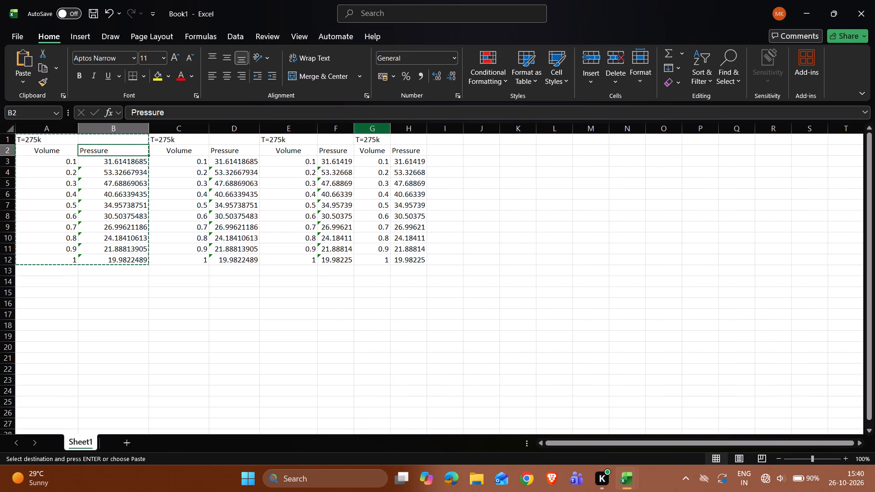
left_click_drag(353, 126, 376, 130)
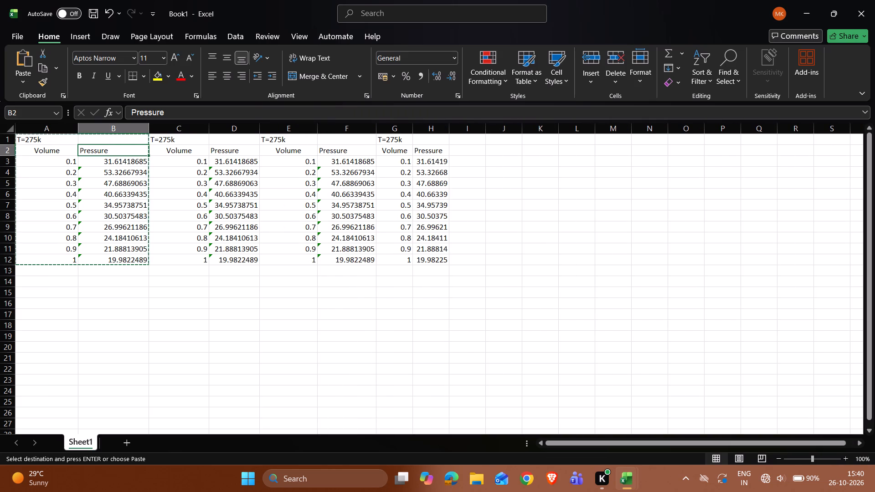
left_click_drag(415, 130, 438, 117)
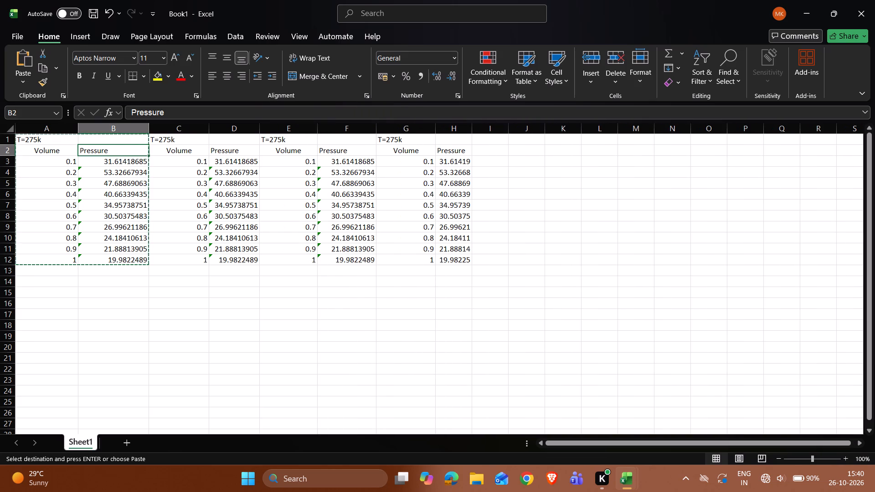
left_click_drag(471, 130, 492, 137)
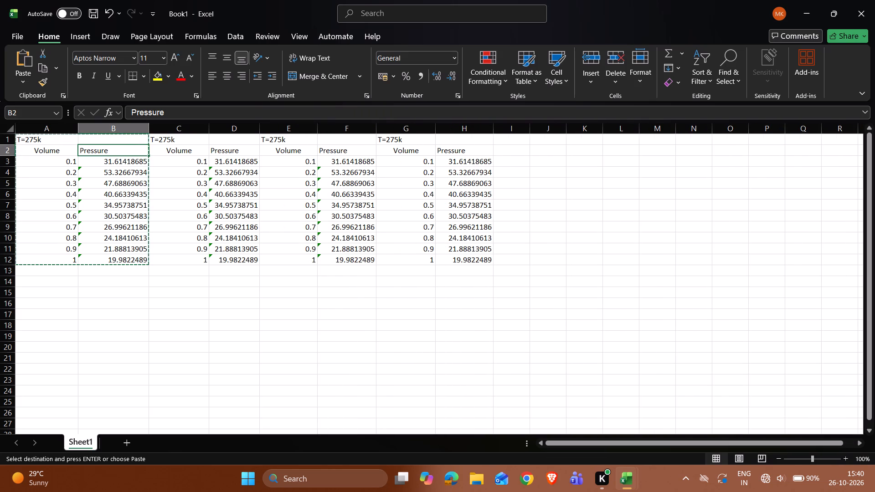
Change the temperature label of the second table in C1 to T=290k.
left_click(184, 138)
double_click(184, 138)
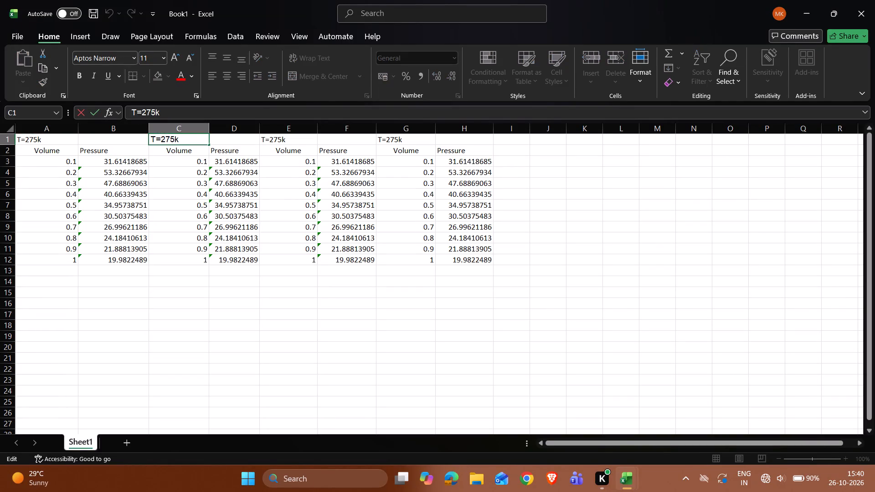
key("Left")
key("BackSpace")
key("BackSpace")
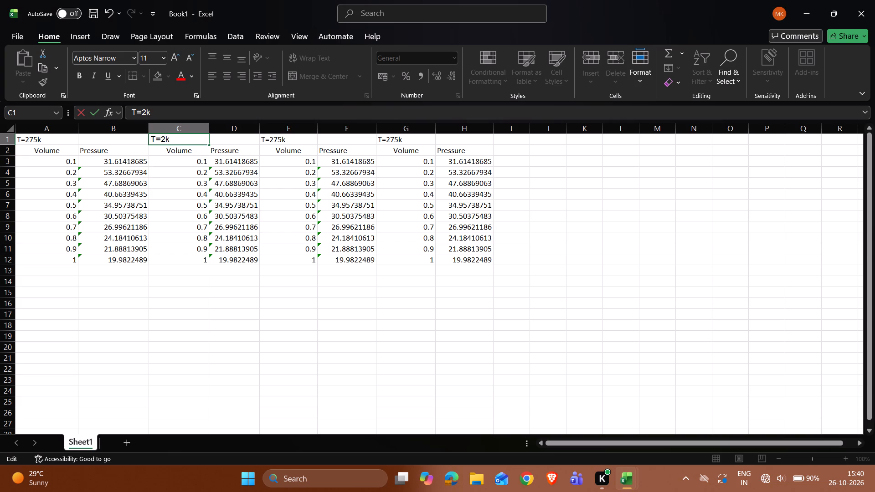
type("90")
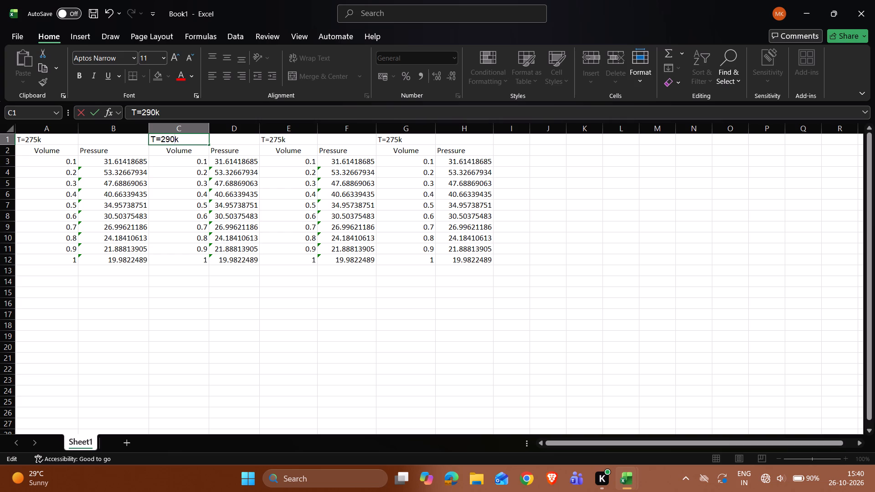
Change the temperature label of the third table in E1 to T=304.2k.
left_click(282, 141)
double_click(282, 141)
key("Right")
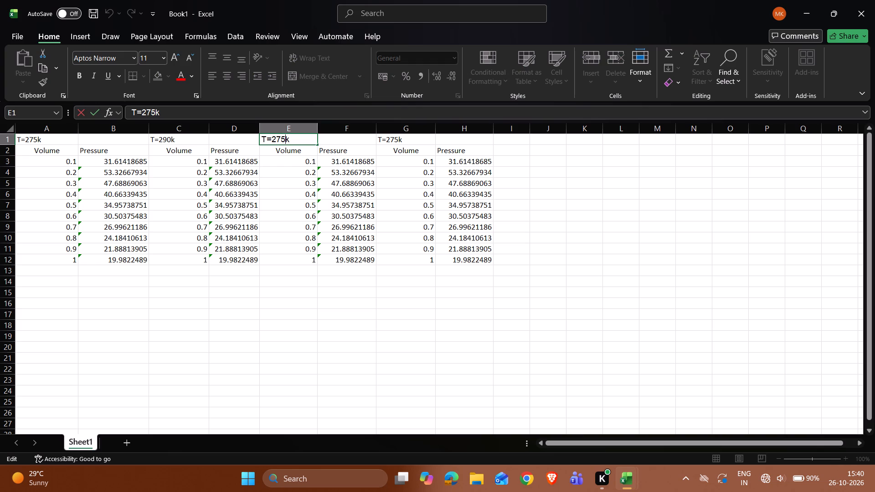
key("BackSpace")
key("BackSpace")
key("BackSpace")
type("304.2")
Change the temperature label of the fourth table in G1 to T=350k.
left_click(406, 139)
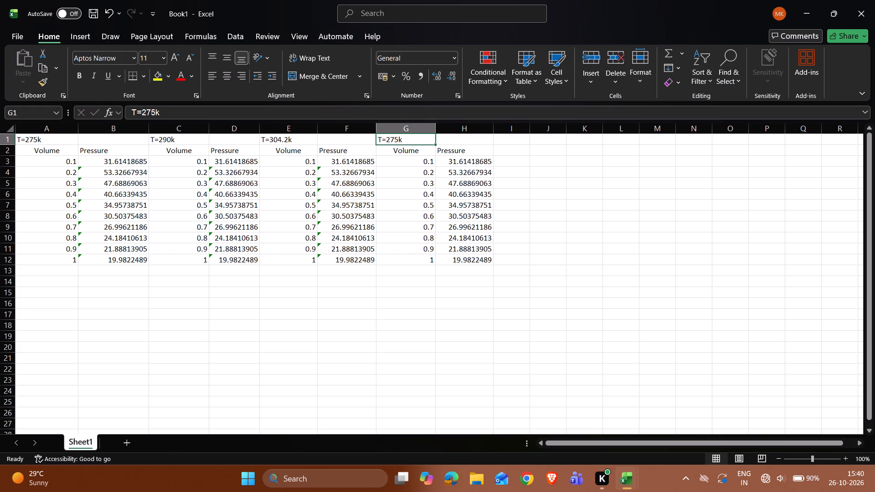
double_click(406, 139)
key("Left")
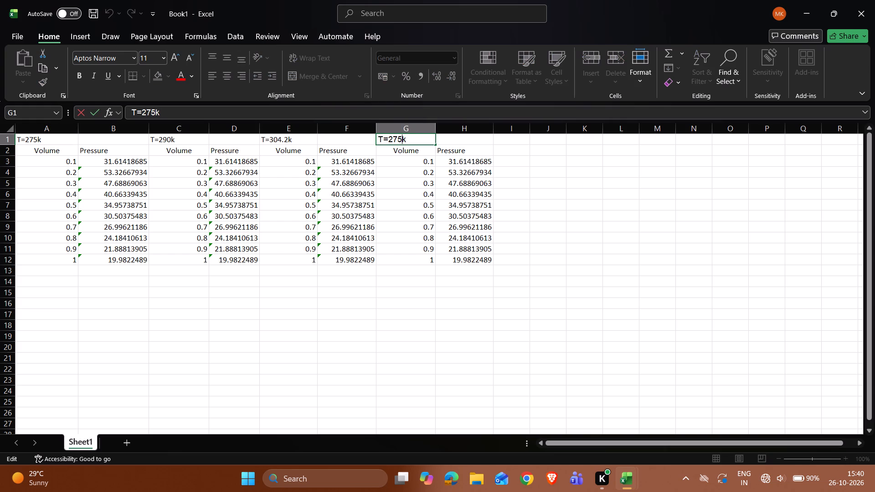
key("BackSpace")
key("BackSpace")
key("BackSpace")
type("350")
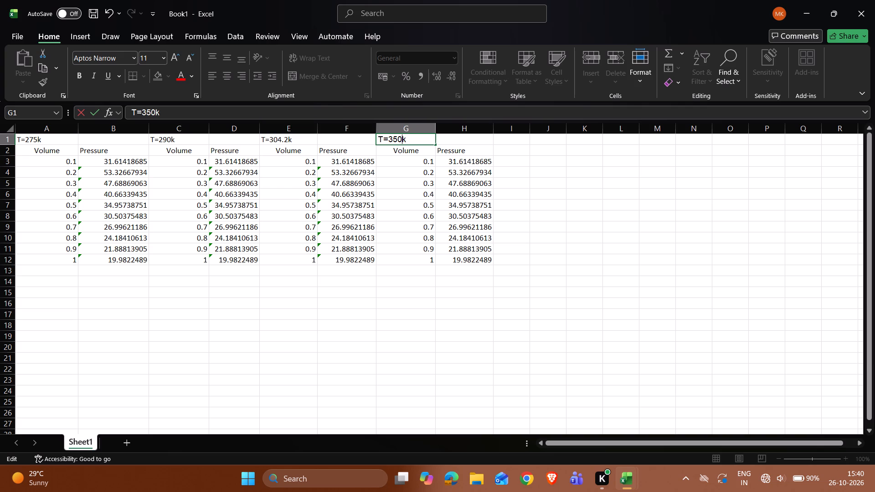
Set the temperature in the D3 pressure formula to 290, giving =0.0821*290/(C3-0.0422)-3.59/(C3^2).
double_click(245, 163)
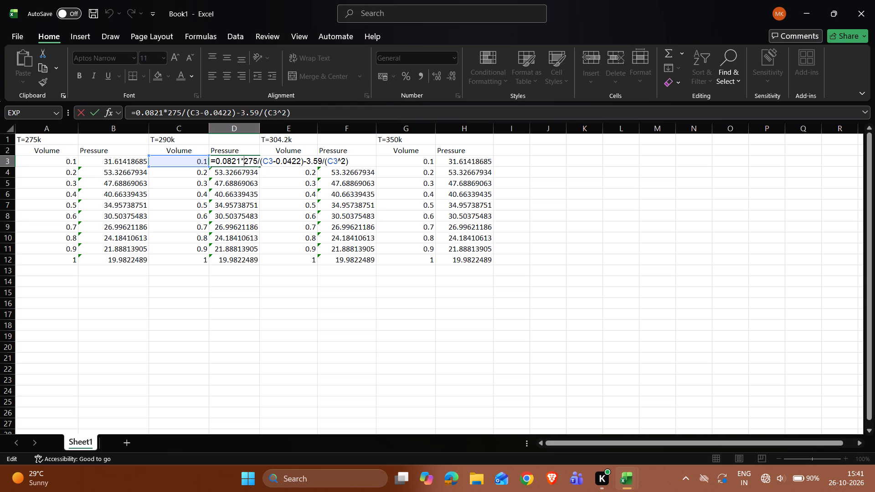
left_click(272, 162)
left_click(336, 163)
left_click(257, 160)
key("BackSpace")
key("BackSpace")
key("BackSpace")
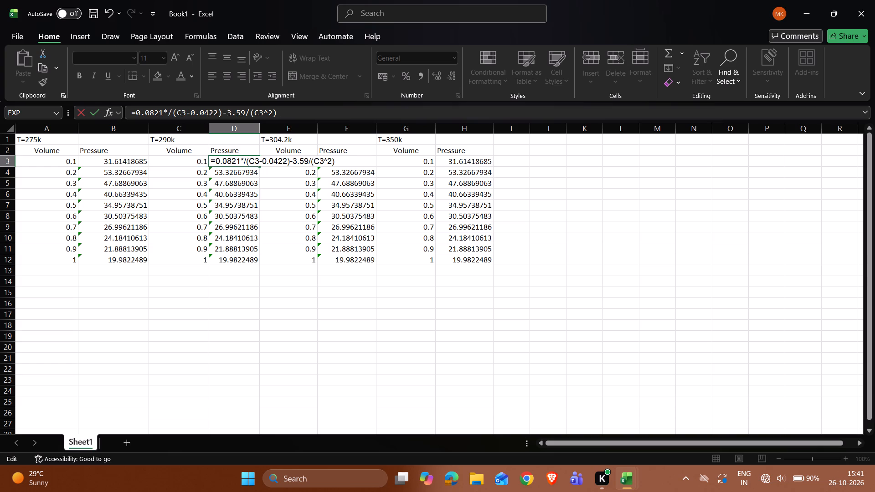
type("290")
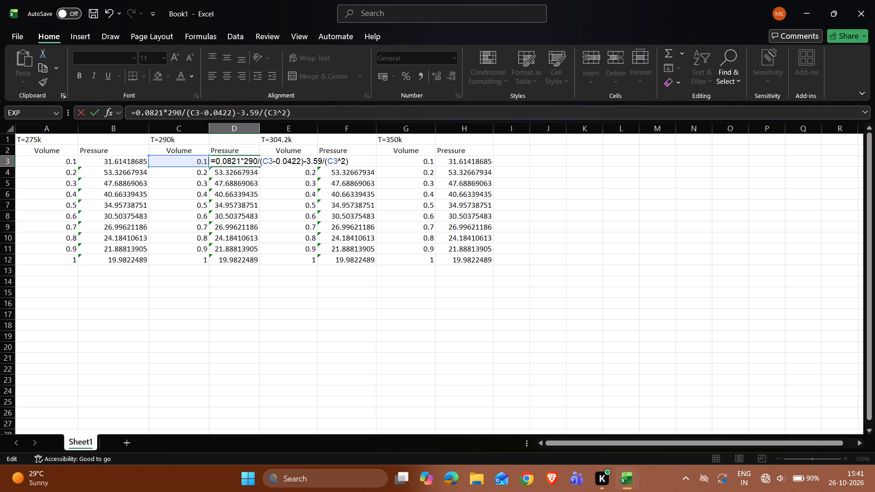
key("Return")
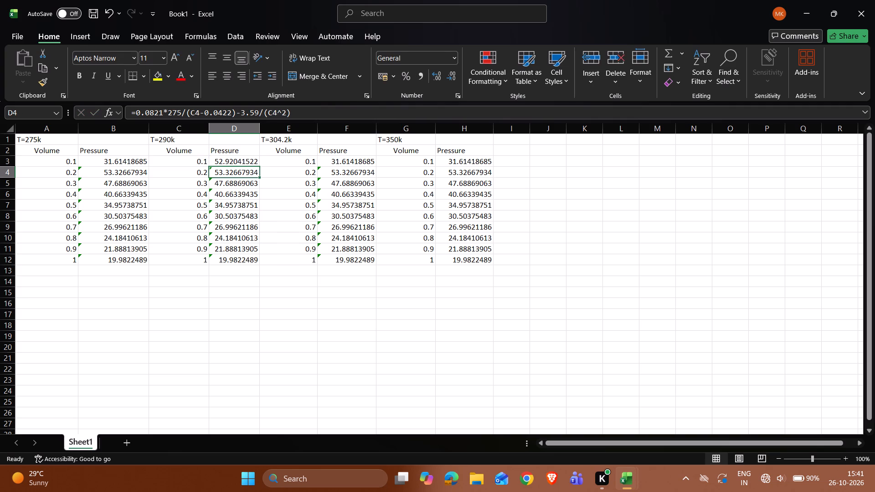
Fill the D3 pressure formula down through D12.
left_click(249, 162)
left_click_drag(260, 166, 256, 256)
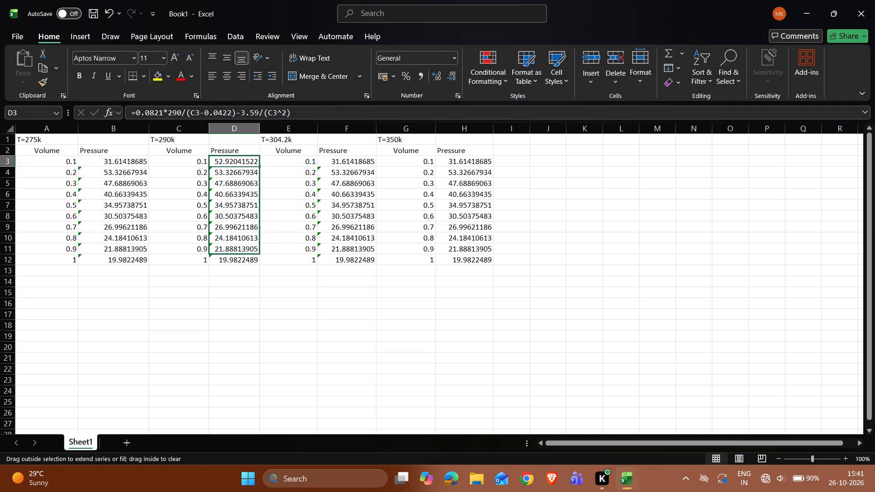
left_click_drag(256, 256, 257, 262)
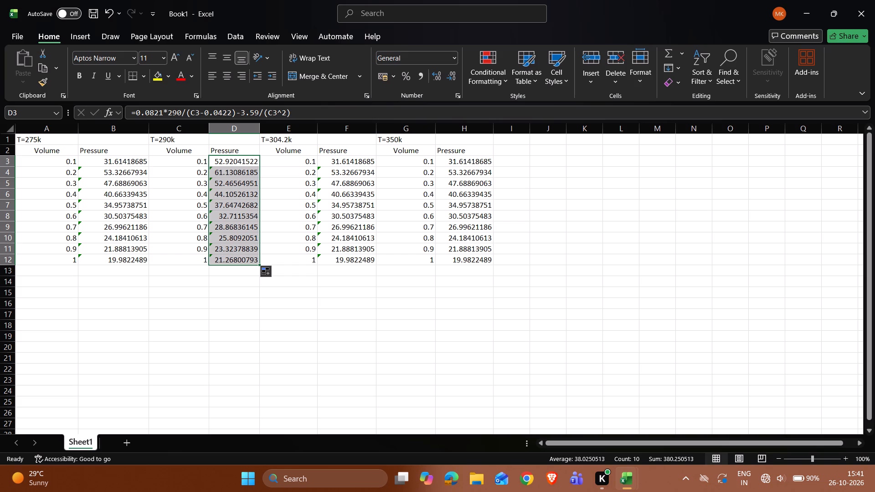
left_click(342, 281)
Set the temperature in the F3 pressure formula to 304.2, giving =0.0821*304.2/(E3-0.0422)-3.59/(E3^2).
left_click(348, 162)
double_click(348, 162)
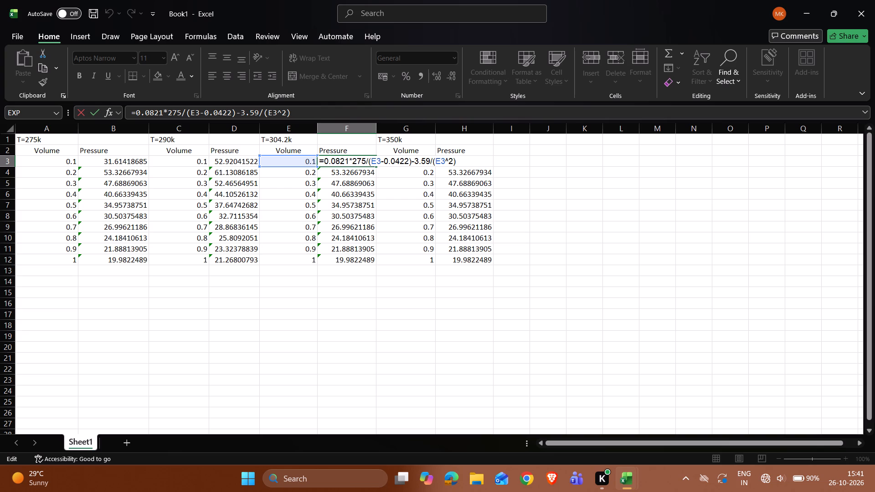
left_click(365, 161)
key("BackSpace")
key("BackSpace")
key("BackSpace")
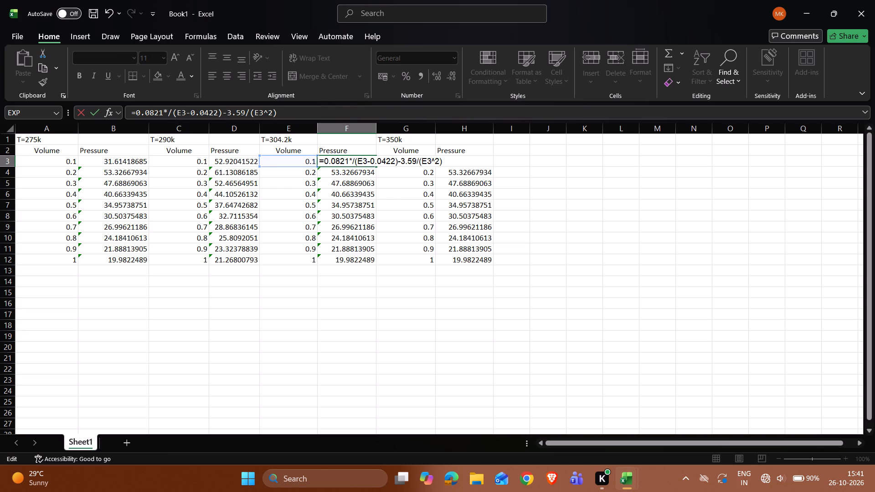
type("304.2")
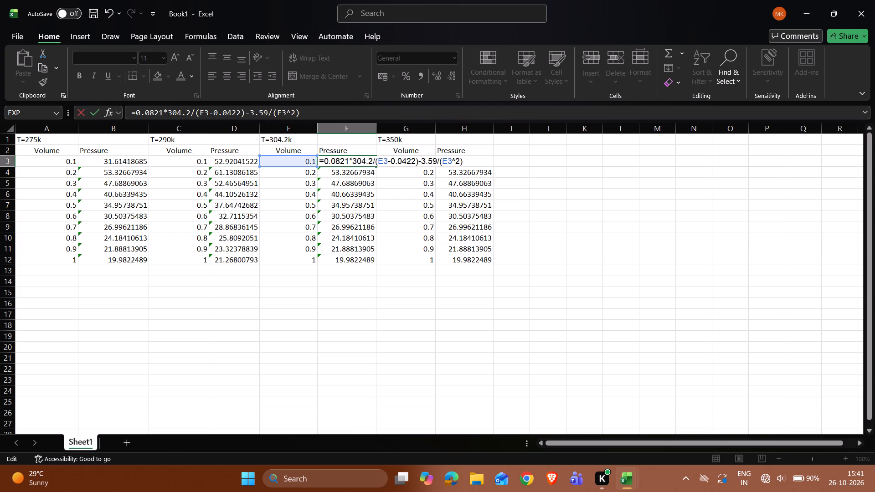
key("Return")
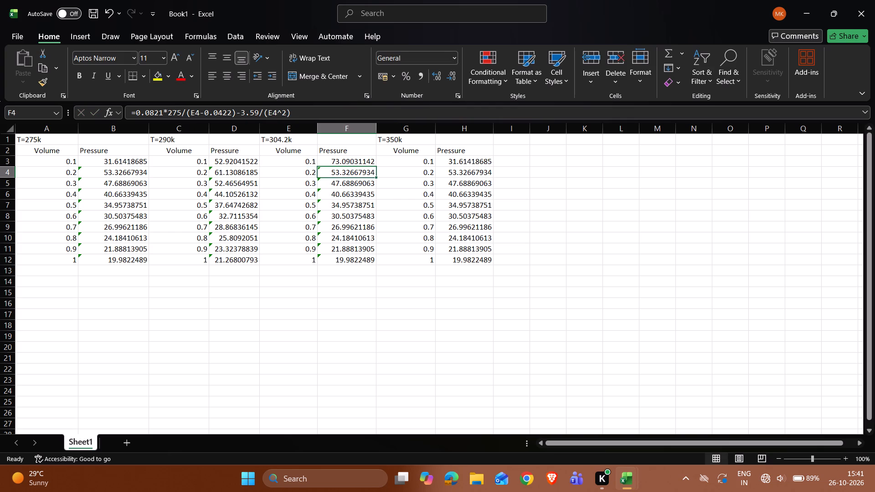
Fill the F3 pressure formula down through F12.
left_click(371, 163)
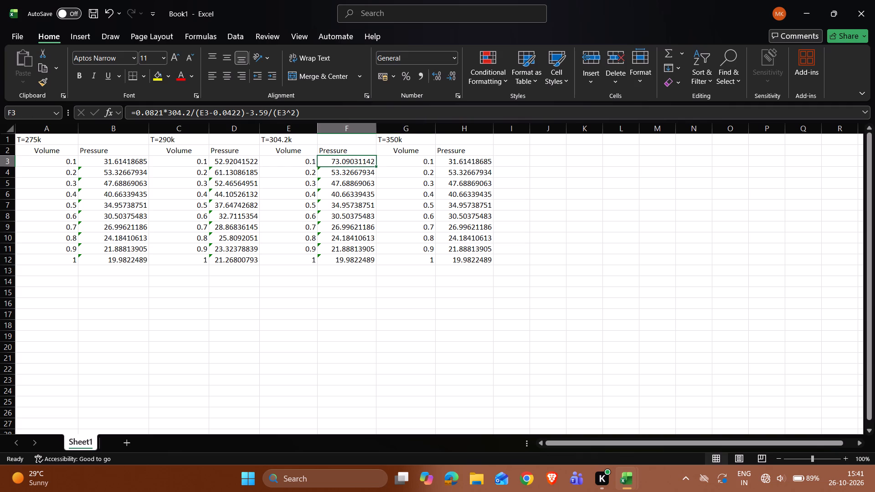
left_click_drag(376, 165, 373, 256)
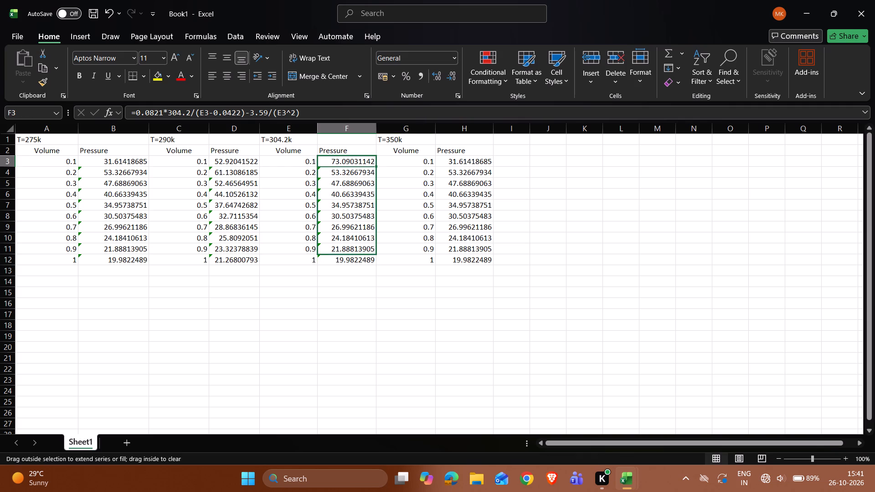
left_click_drag(373, 256, 373, 260)
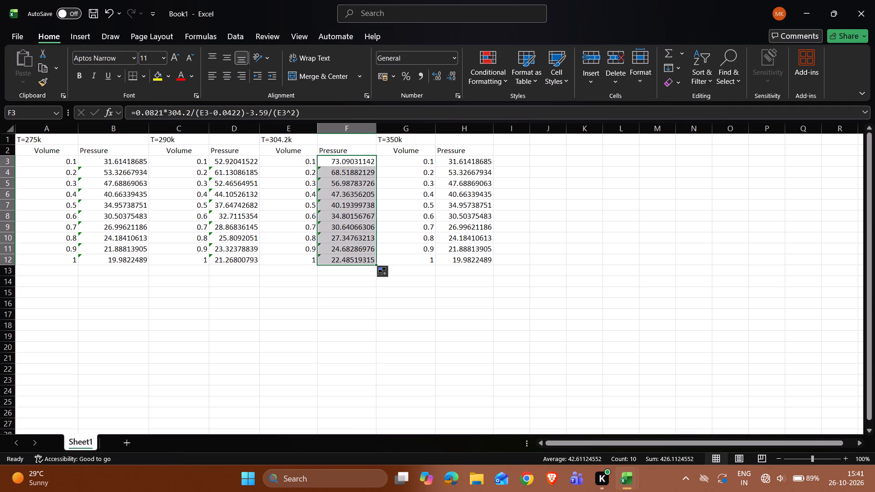
Set the temperature in the H3 pressure formula to 350, giving =0.0821*350/(G3-0.0422)-3.59/(G3^2).
left_click(354, 299)
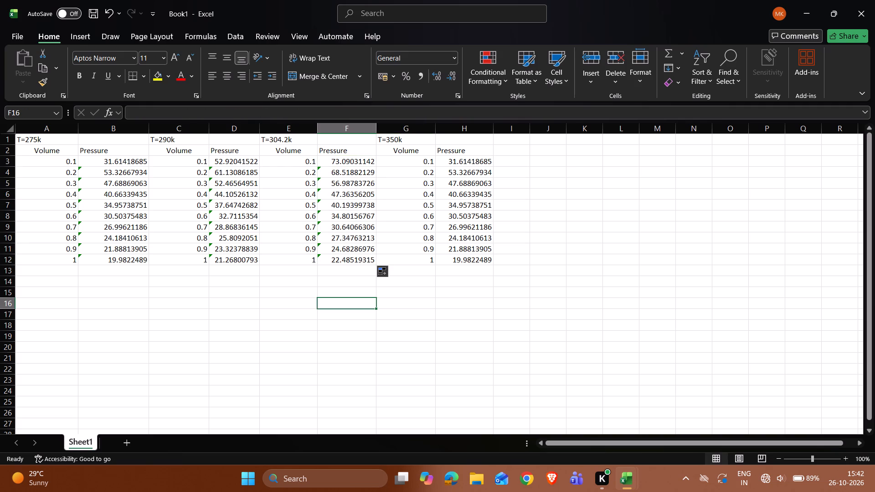
double_click(458, 161)
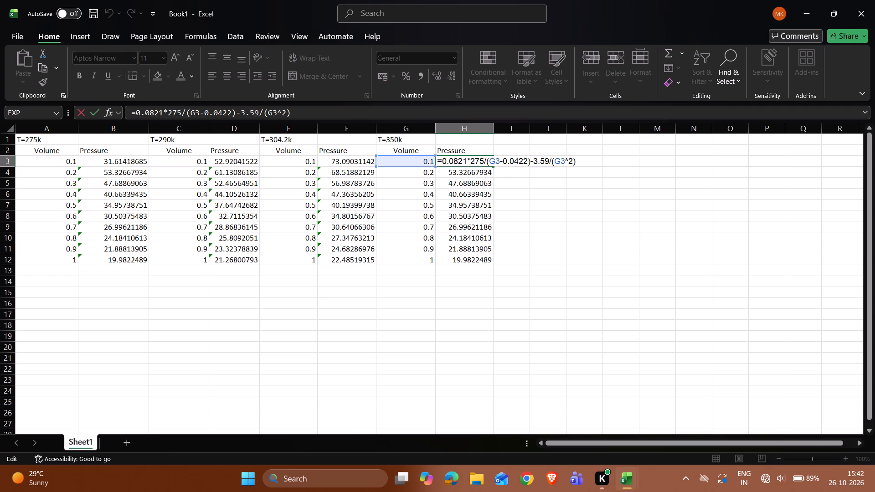
left_click(483, 161)
key("BackSpace")
key("BackSpace")
key("BackSpace")
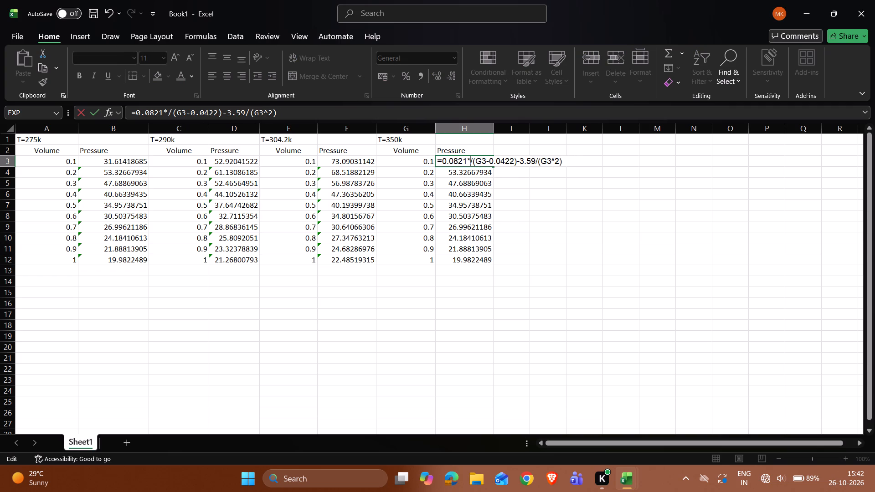
type("350")
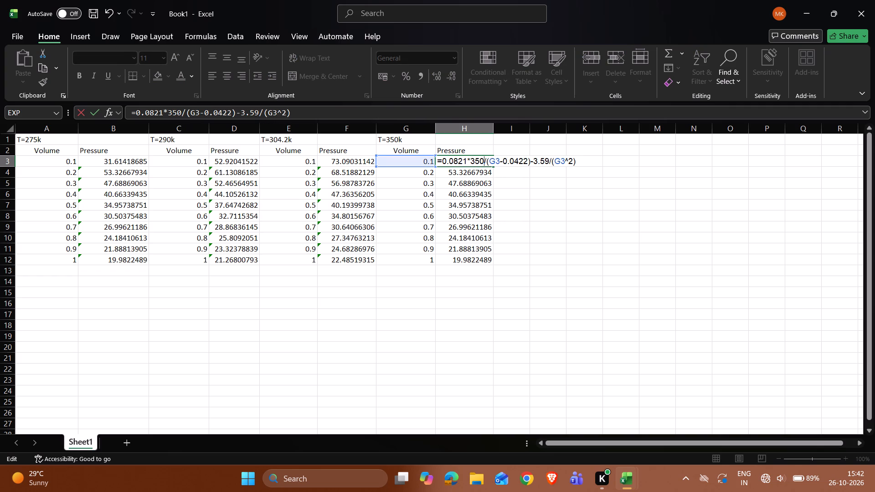
key("Return")
Fill the H3 pressure formula down through H12.
left_click(483, 161)
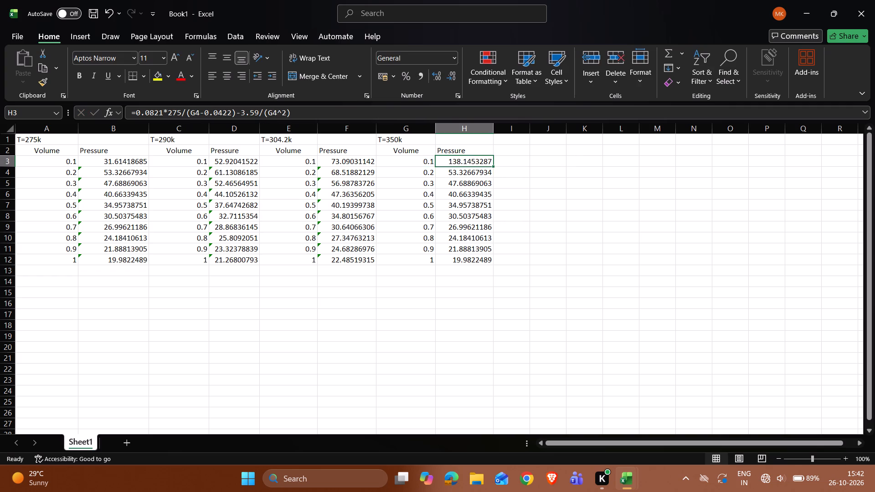
left_click_drag(493, 166, 503, 260)
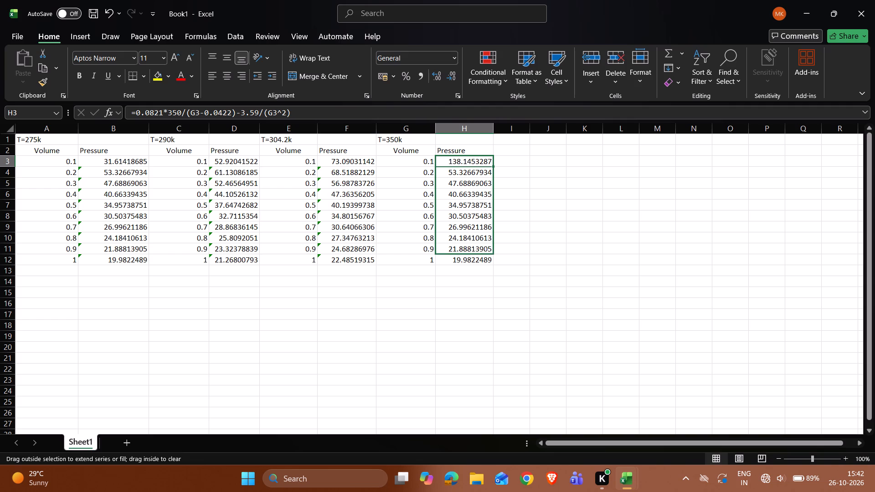
left_click_drag(503, 260, 503, 260)
left_click(521, 167)
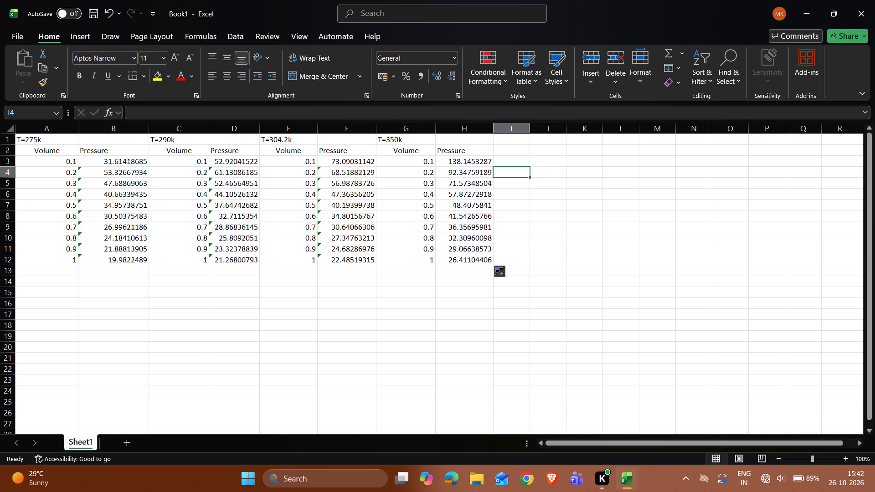
left_click(414, 328)
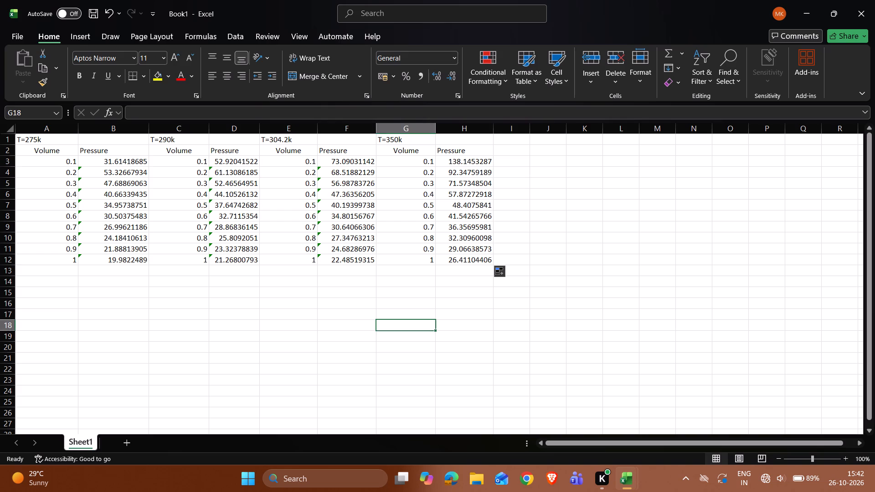
left_click(586, 264)
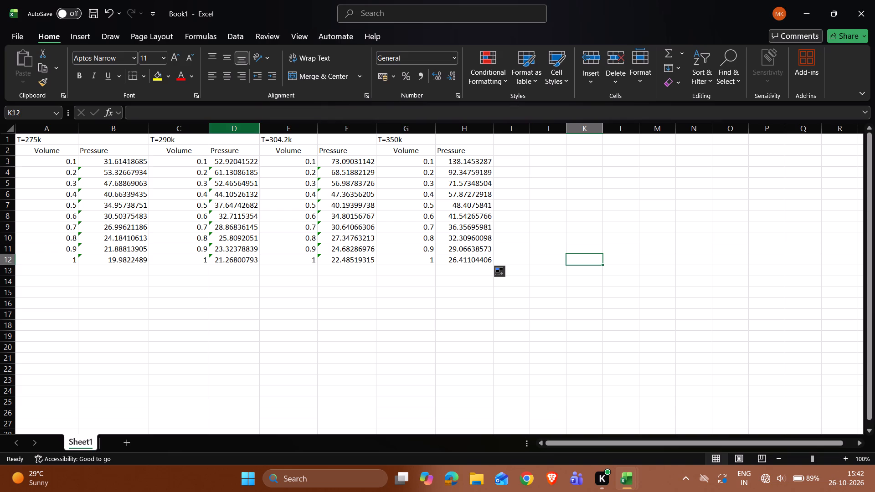
Merge and center each temperature heading in row 1 across its volume and pressure columns: A:B, C:D, E:F and G:H.
left_click(184, 142)
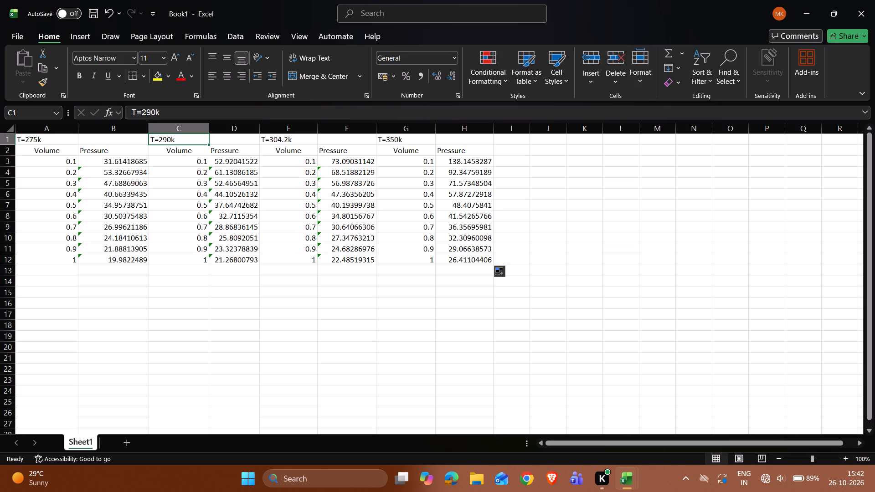
left_click_drag(200, 139, 222, 141)
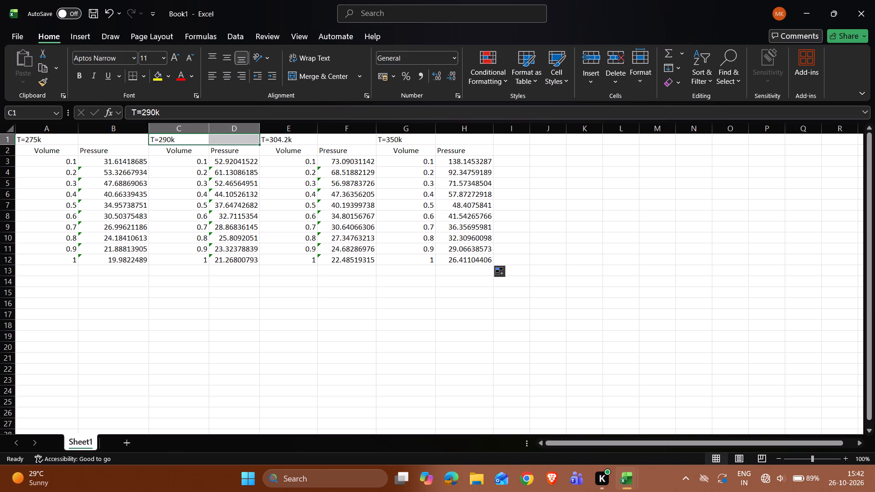
left_click(312, 78)
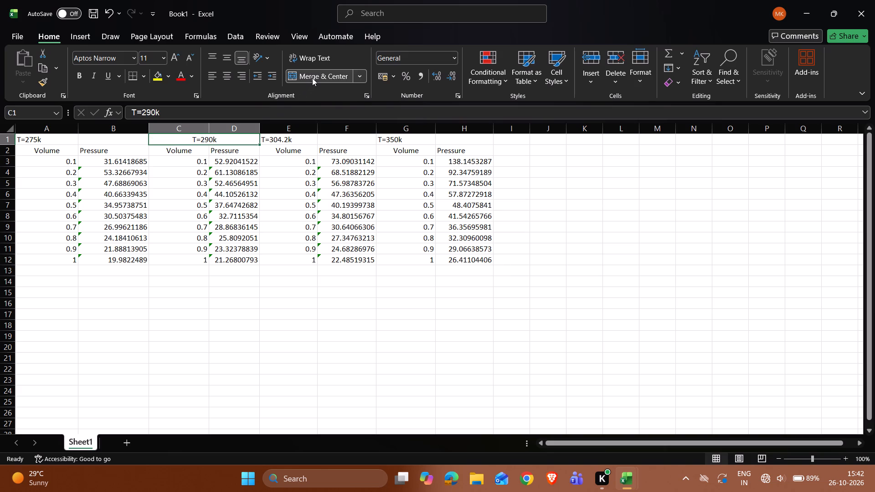
left_click_drag(74, 140, 75, 140)
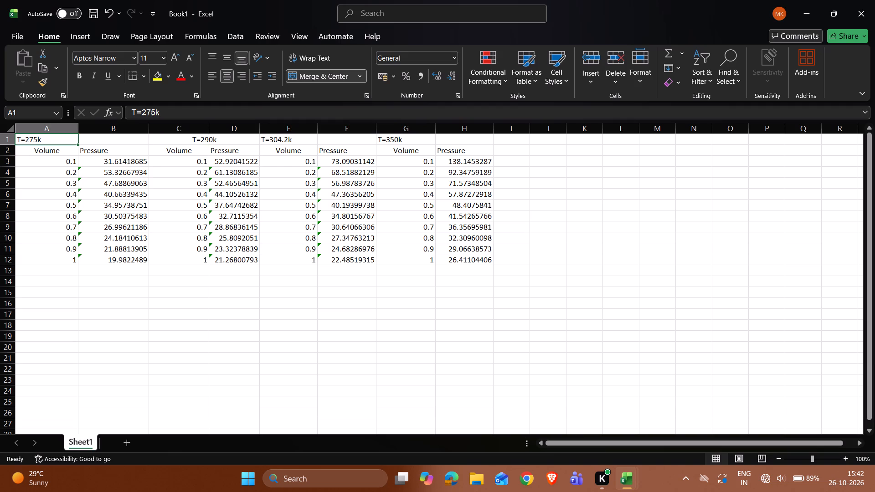
left_click_drag(75, 140, 100, 144)
left_click(313, 75)
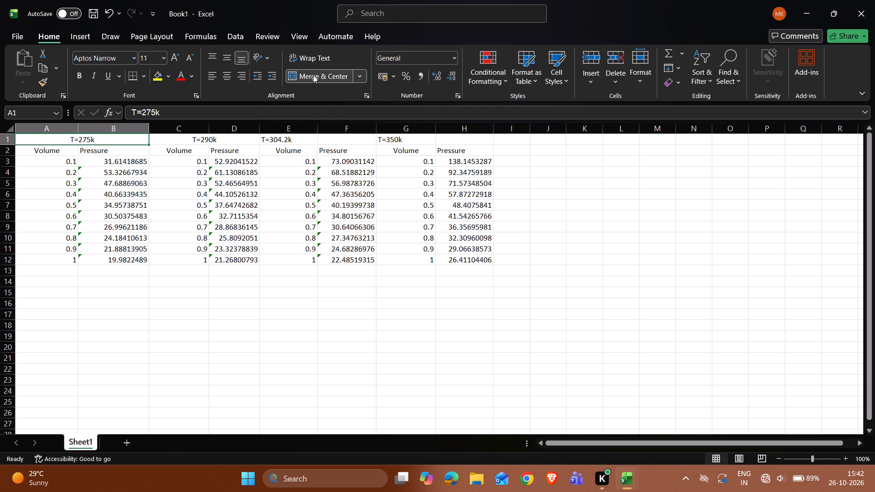
left_click_drag(293, 142, 323, 148)
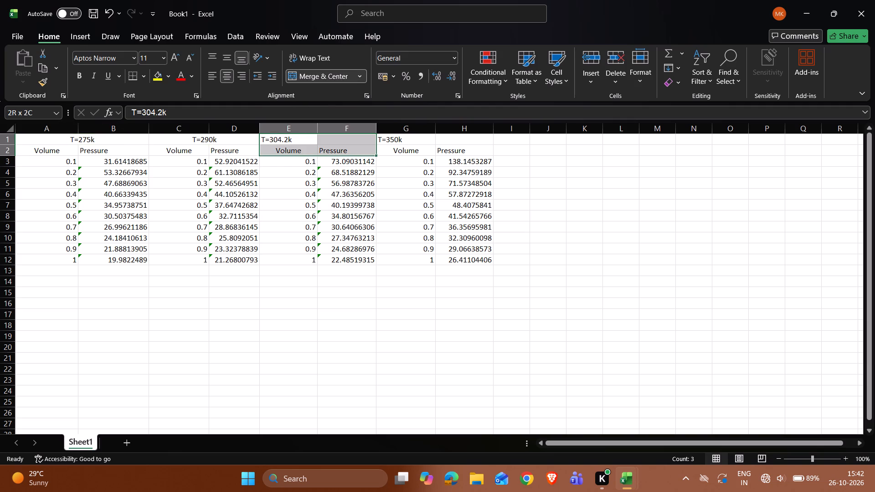
left_click_drag(323, 148, 329, 141)
left_click(350, 77)
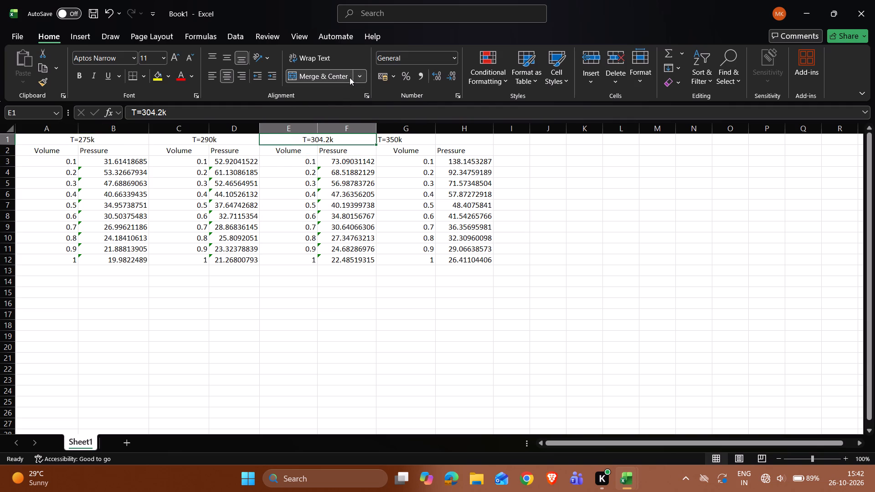
left_click_drag(403, 140, 441, 142)
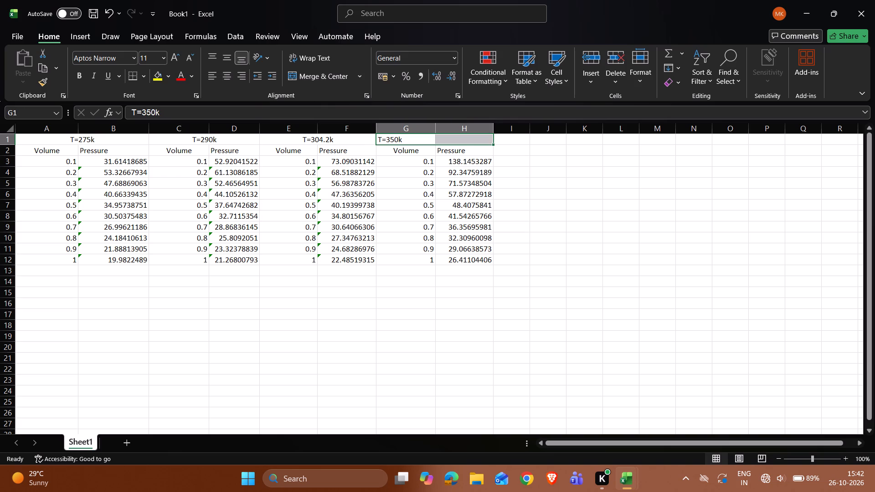
left_click(338, 77)
left_click(251, 319)
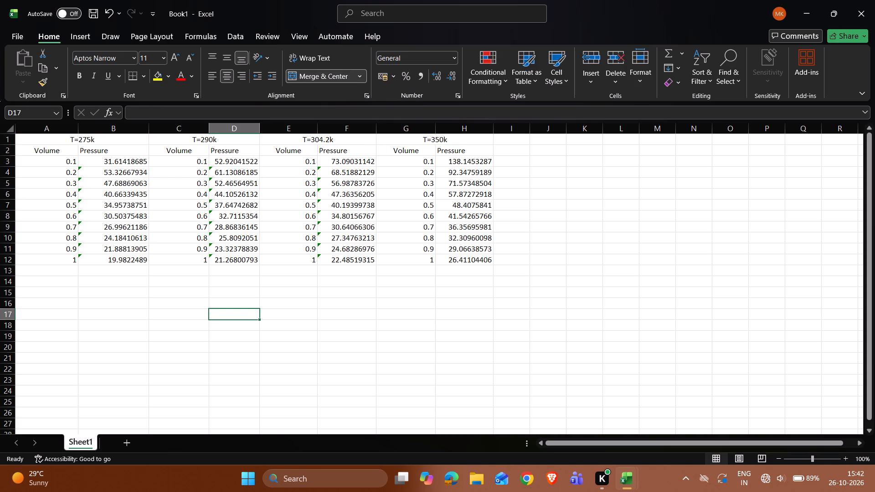
Center-align the volume and pressure values in A3:H12.
left_click_drag(71, 164, 166, 217)
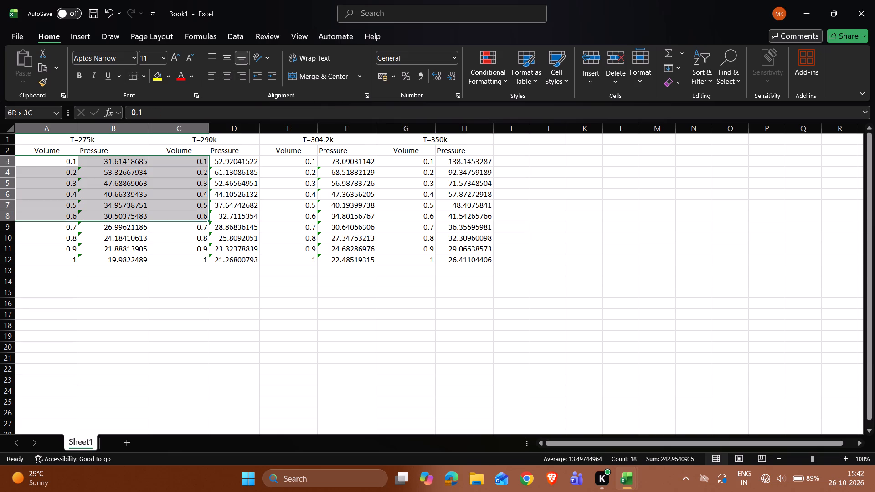
left_click_drag(166, 217, 451, 253)
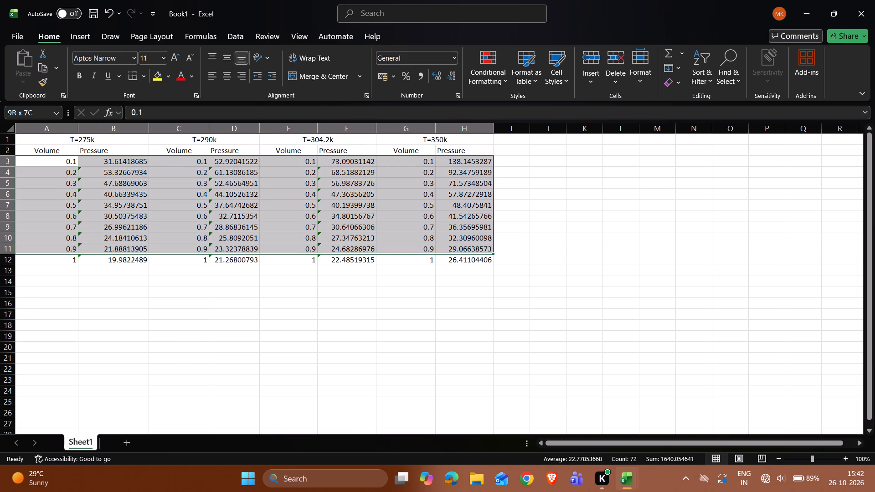
left_click_drag(451, 253, 487, 260)
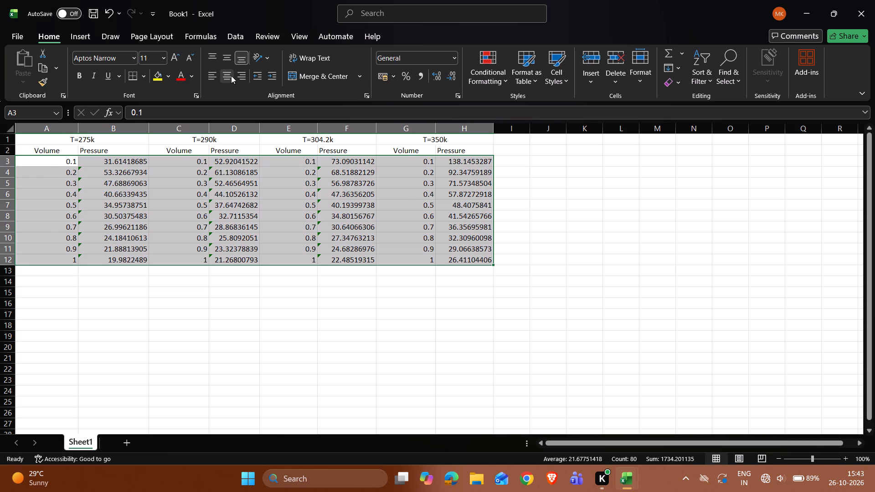
left_click(231, 76)
left_click(185, 306)
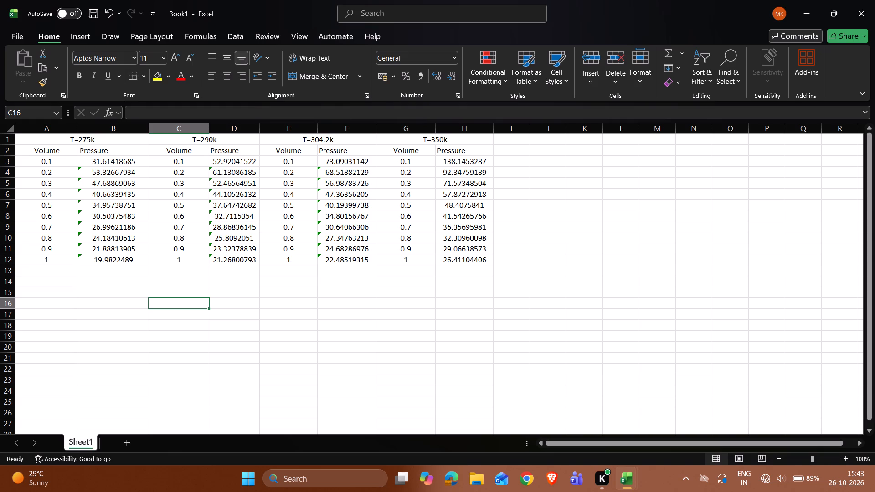
left_click(125, 301)
Select the volume and pressure values of all four tables, A3:H12.
left_click_drag(52, 163, 118, 184)
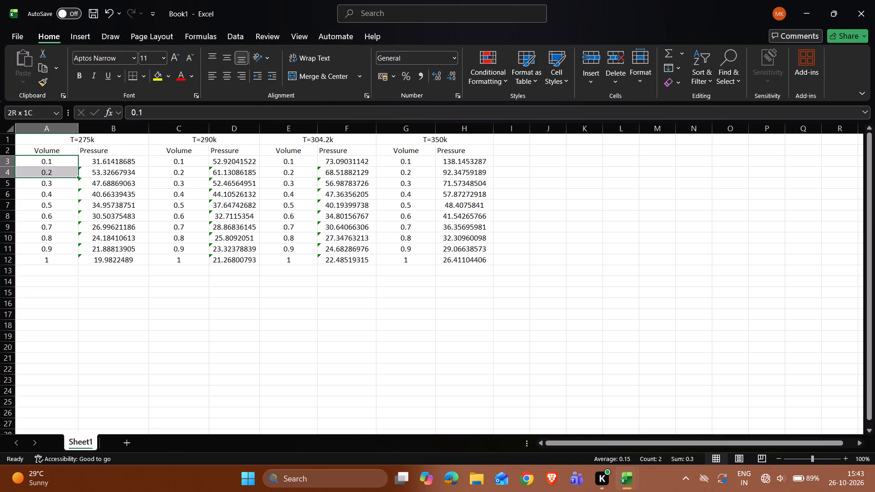
left_click_drag(118, 184, 392, 243)
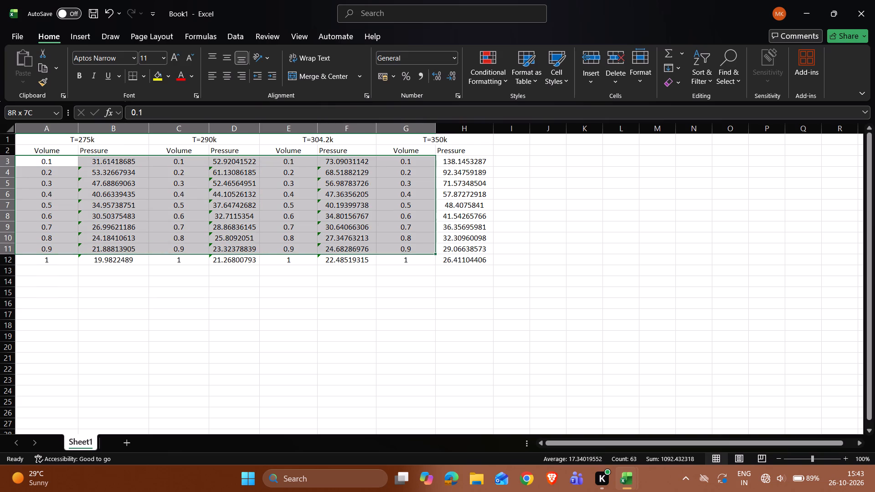
left_click_drag(392, 243, 472, 257)
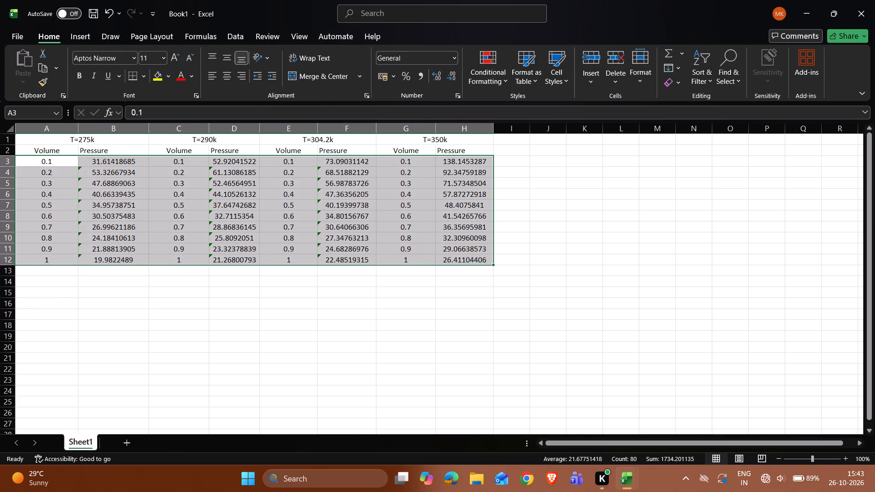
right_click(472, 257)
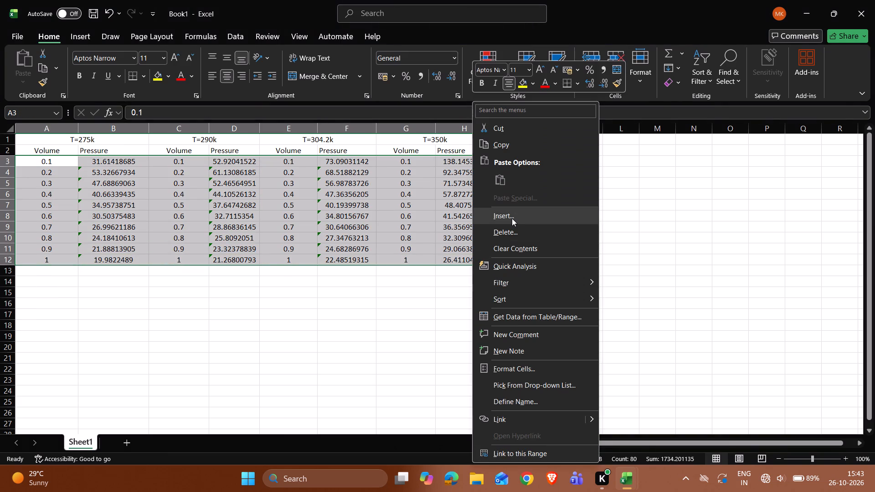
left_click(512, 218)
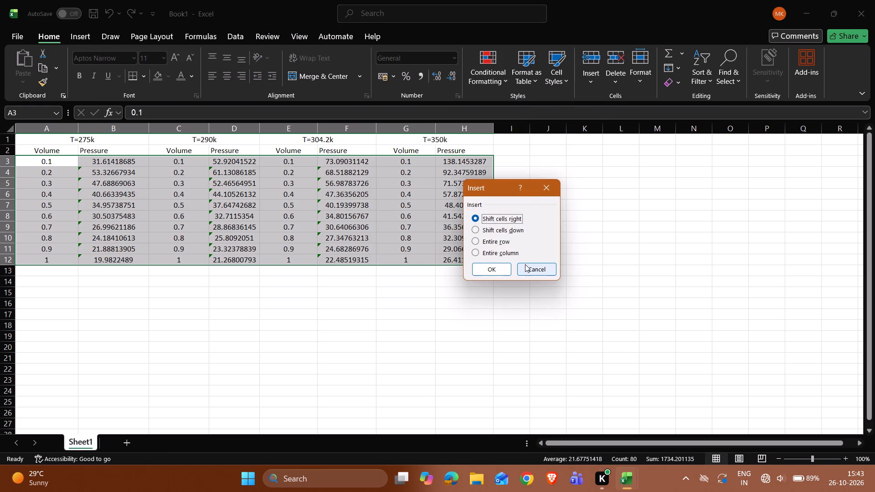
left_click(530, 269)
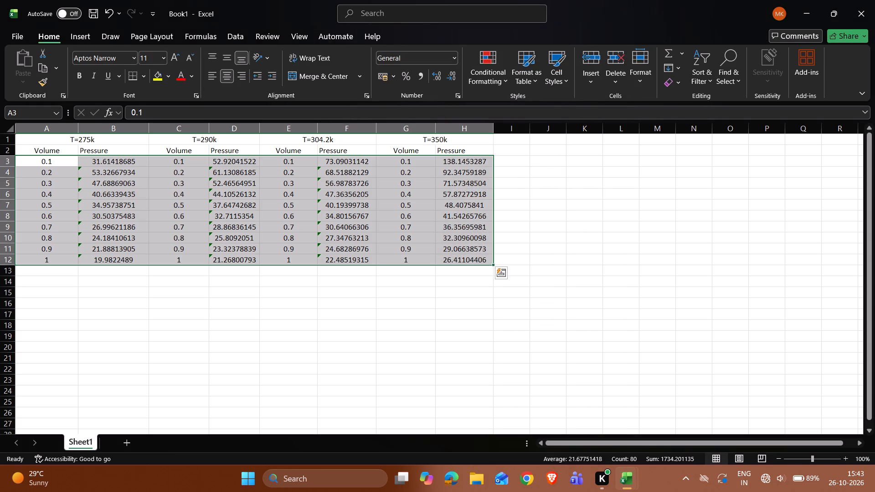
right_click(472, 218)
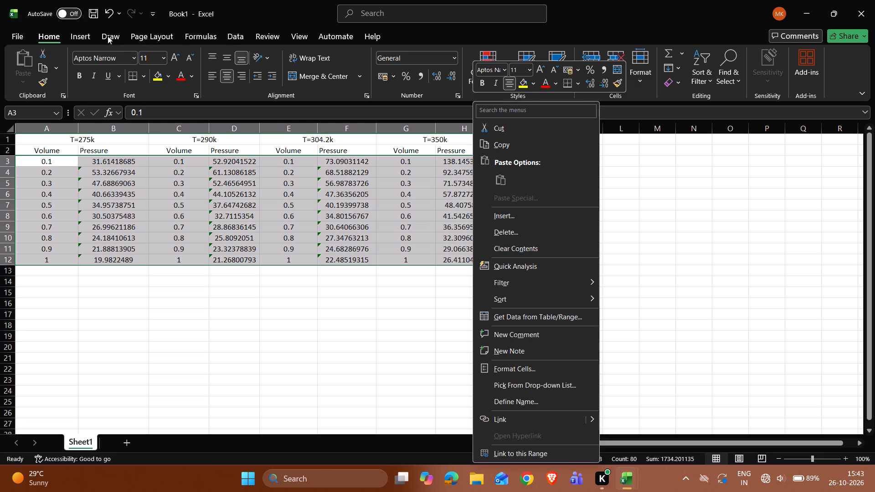
Insert a scatter chart with smooth lines and markers from the selected range A3:H12.
left_click(88, 35)
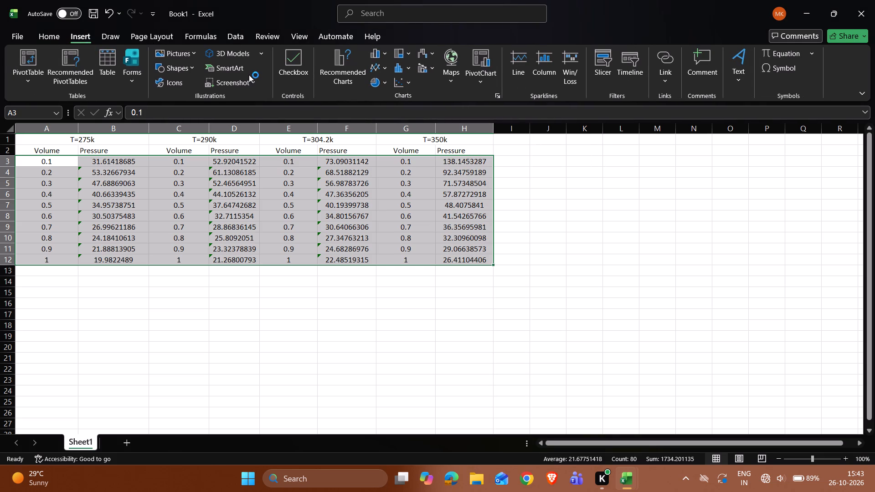
left_click(410, 83)
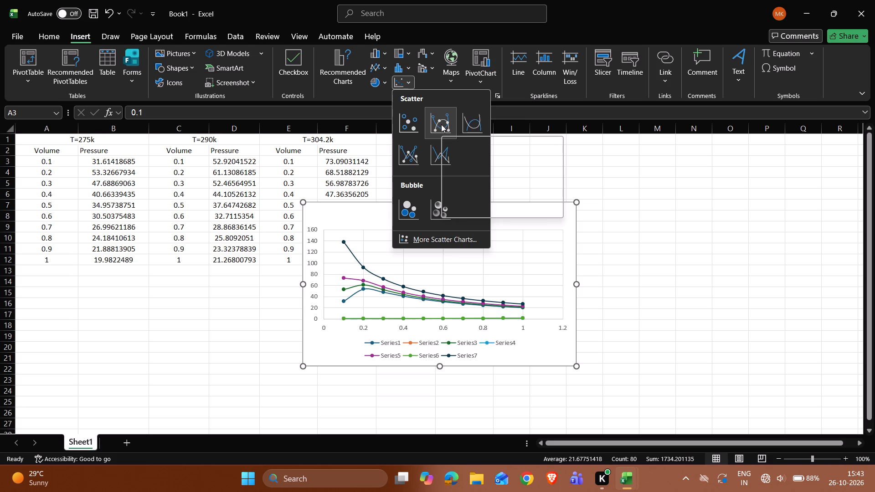
left_click(441, 124)
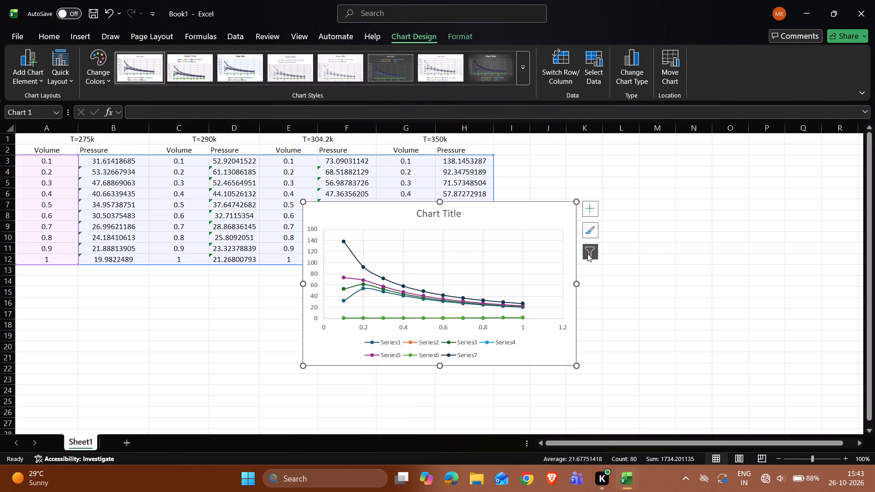
Inspect the X and Y value ranges assigned to Series1 of the scatter chart.
left_click(594, 236)
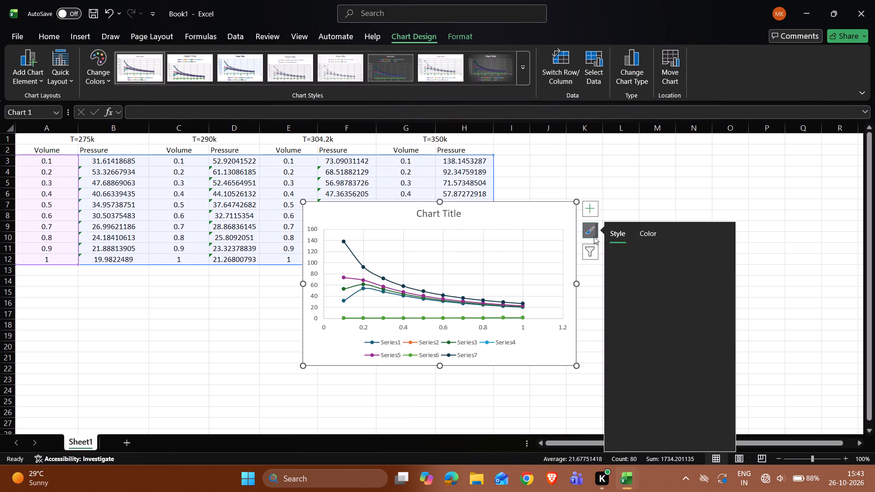
left_click(587, 258)
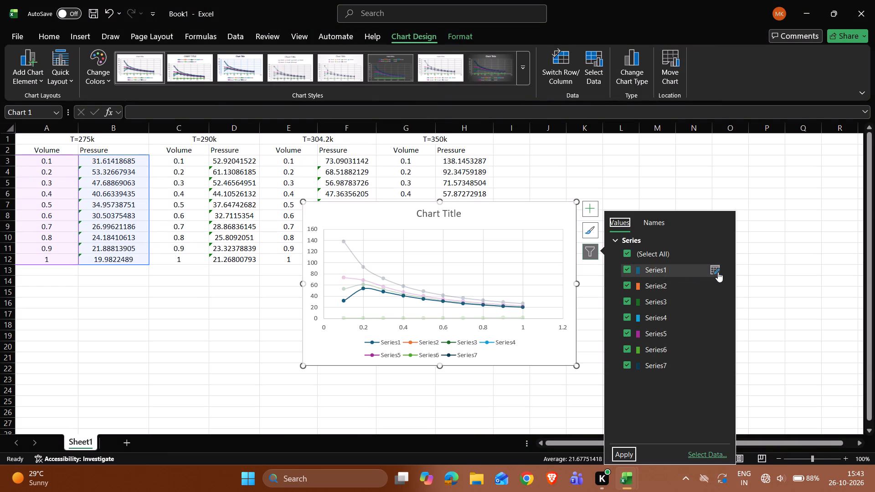
left_click(718, 272)
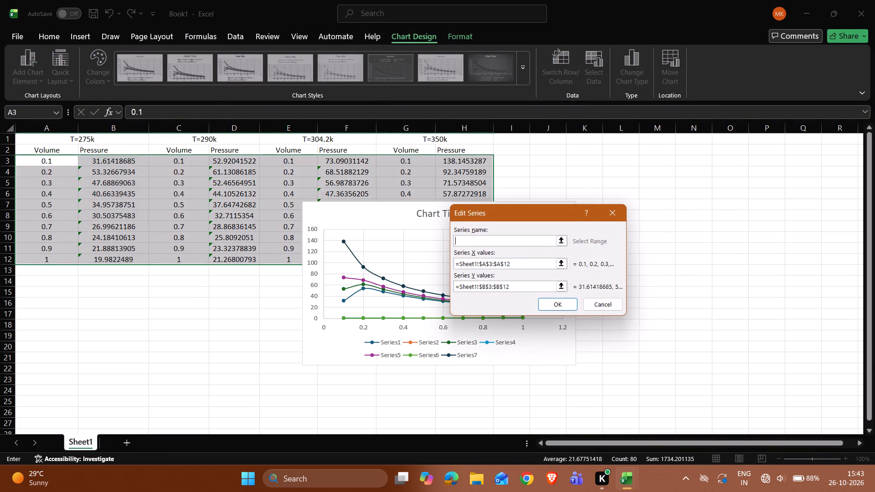
left_click(551, 264)
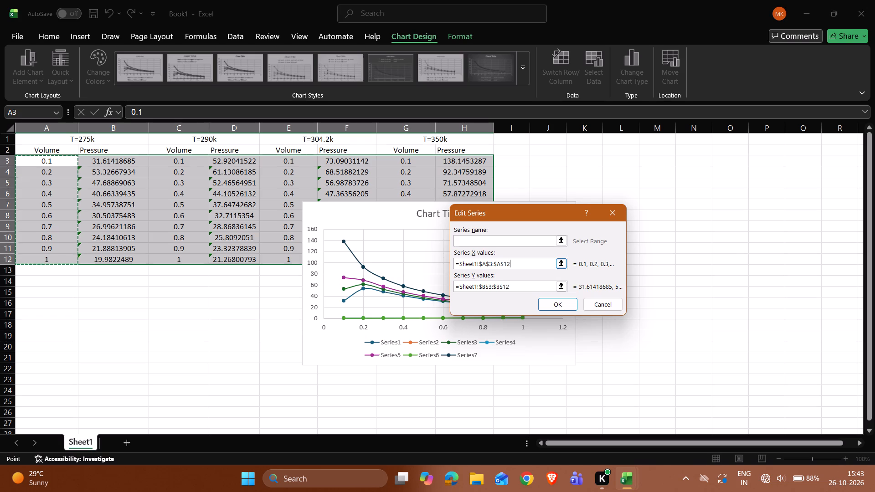
left_click(540, 284)
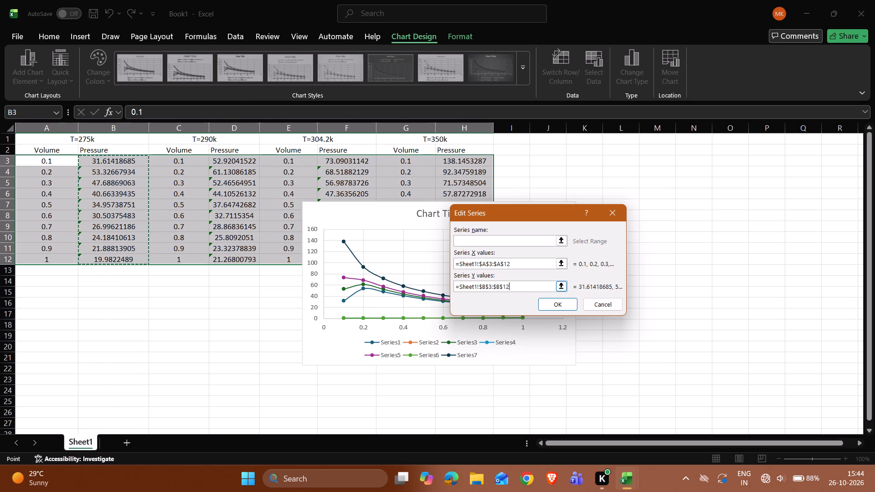
left_click(525, 263)
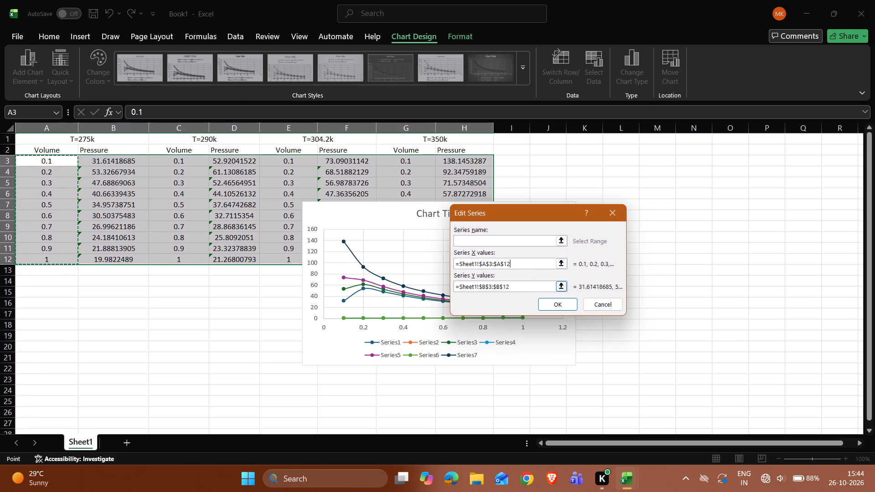
left_click(517, 282)
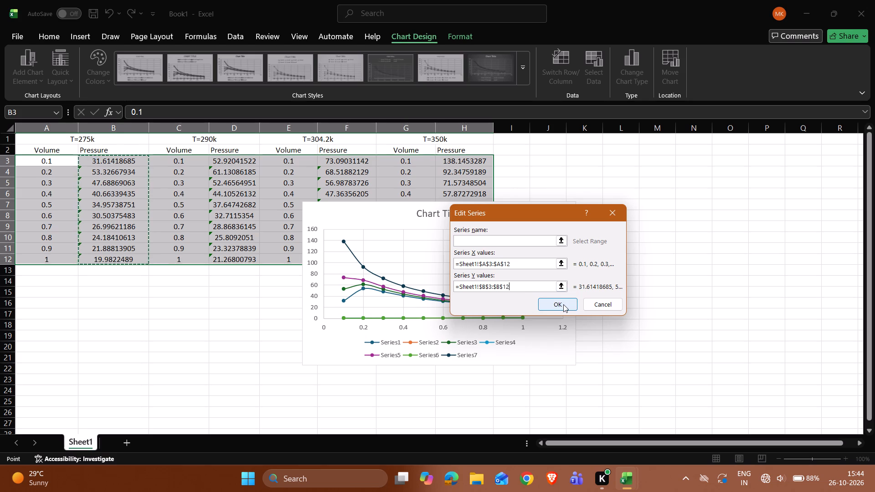
left_click(563, 304)
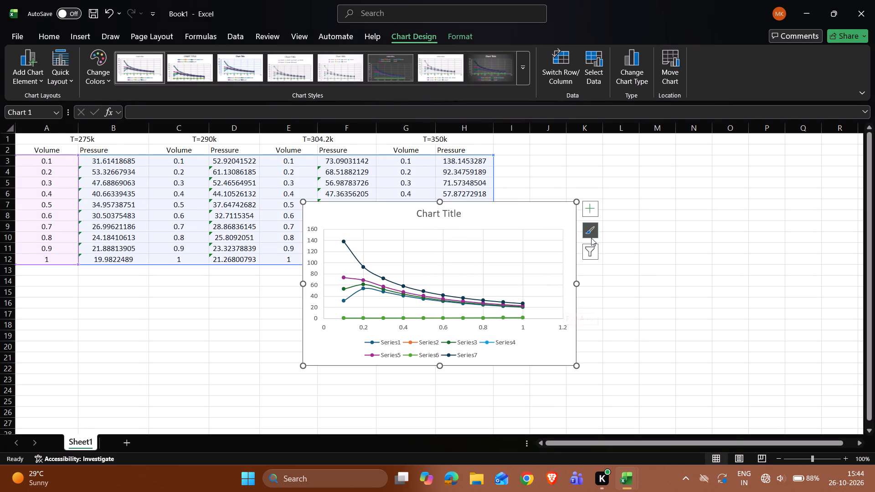
Edit chart Series2 and set its X values to the T=290k volumes, C3:C12.
left_click(591, 238)
left_click(592, 253)
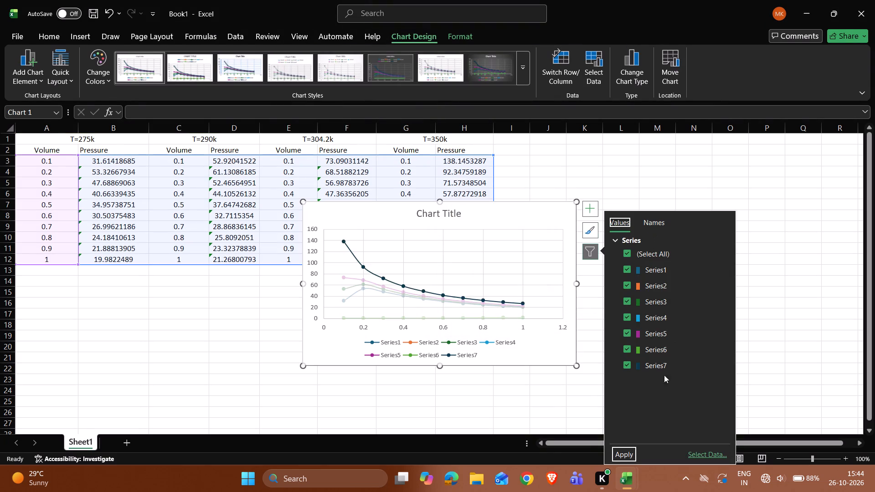
left_click(716, 285)
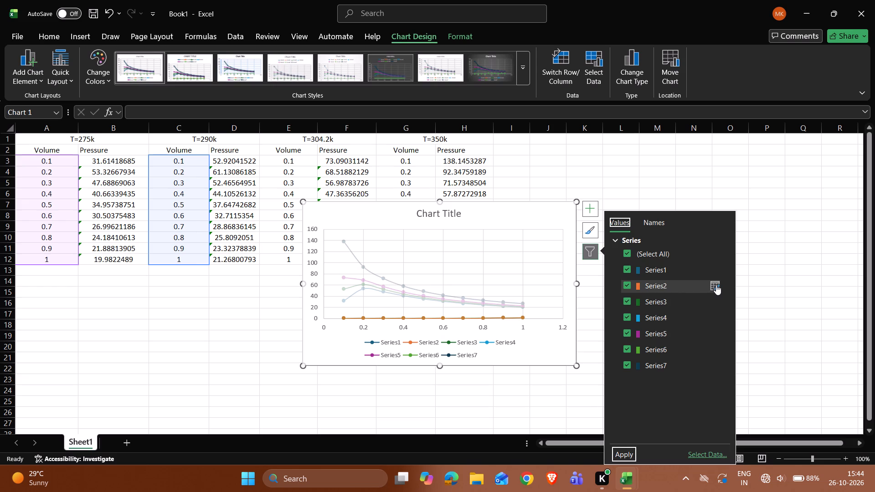
left_click(522, 264)
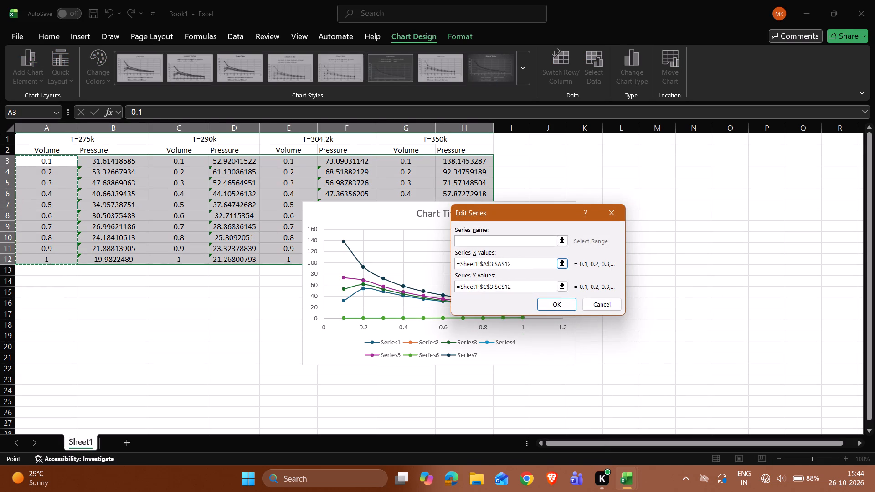
key("BackSpace")
key("BackSpace")
key("BackSpace")
key("BackSpace")
key("BackSpace")
key("BackSpace")
key("BackSpace")
key("BackSpace")
key("BackSpace")
key("BackSpace")
key("BackSpace")
key("BackSpace")
key("BackSpace")
key("BackSpace")
key("BackSpace")
key("BackSpace")
key("BackSpace")
key("BackSpace")
key("BackSpace")
key("BackSpace")
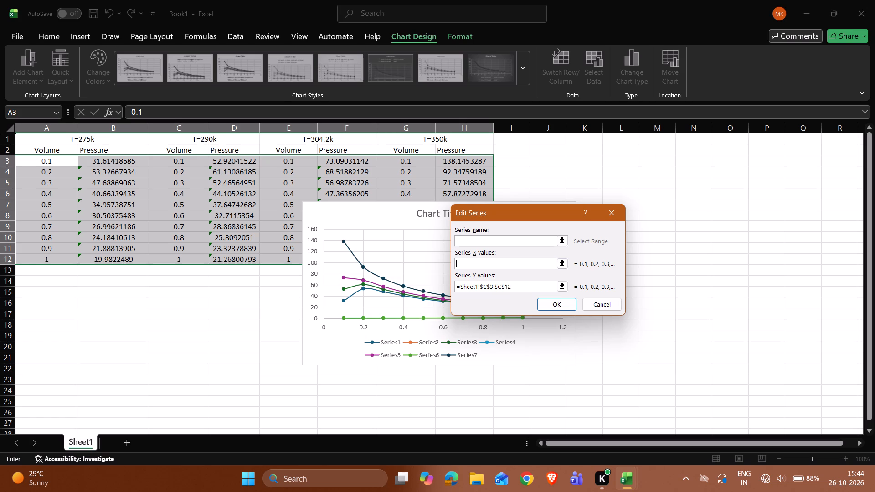
left_click_drag(185, 161, 198, 253)
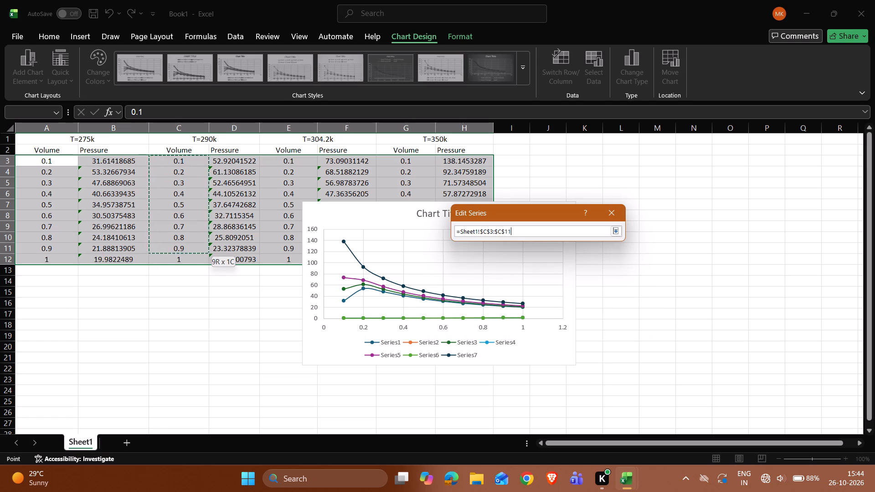
left_click_drag(198, 253, 199, 258)
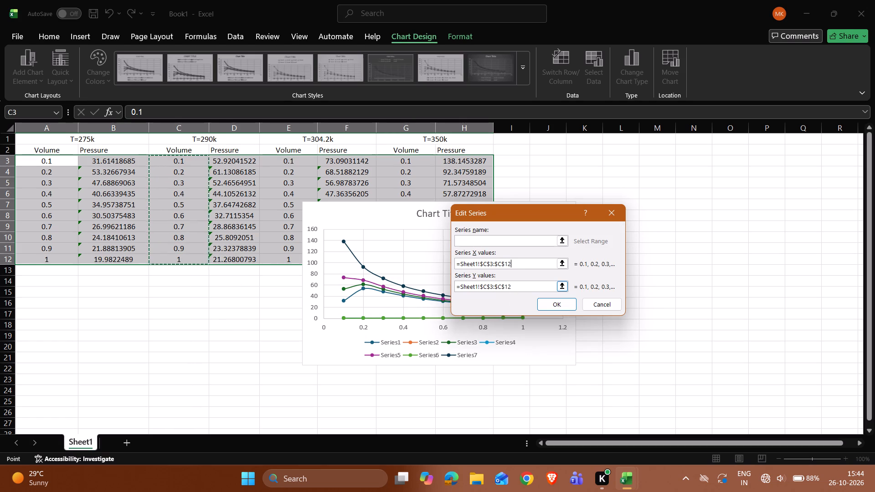
Set Series2's Y values to the T=290k pressures, D3:D12, and apply the series edit.
left_click(517, 285)
key("BackSpace")
key("BackSpace")
key("BackSpace")
key("BackSpace")
key("BackSpace")
key("BackSpace")
key("BackSpace")
key("BackSpace")
key("BackSpace")
key("BackSpace")
key("BackSpace")
key("BackSpace")
key("BackSpace")
key("BackSpace")
key("BackSpace")
key("BackSpace")
key("BackSpace")
key("BackSpace")
key("BackSpace")
key("BackSpace")
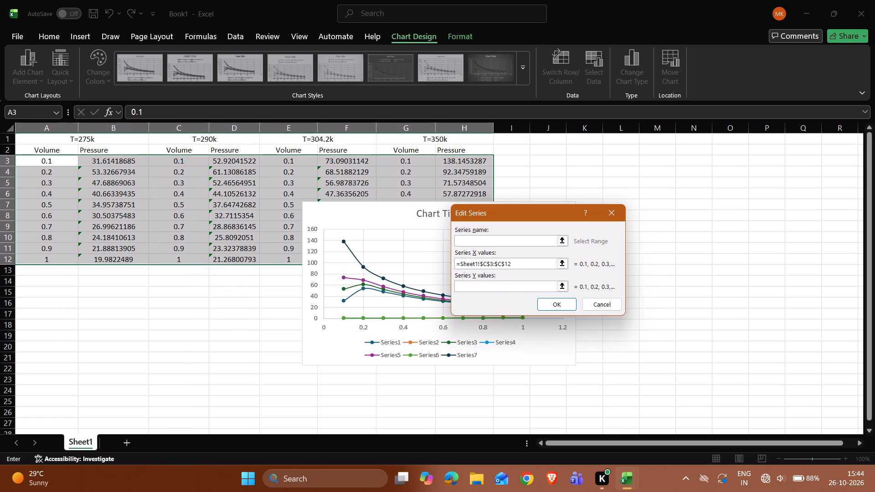
left_click_drag(233, 161, 238, 258)
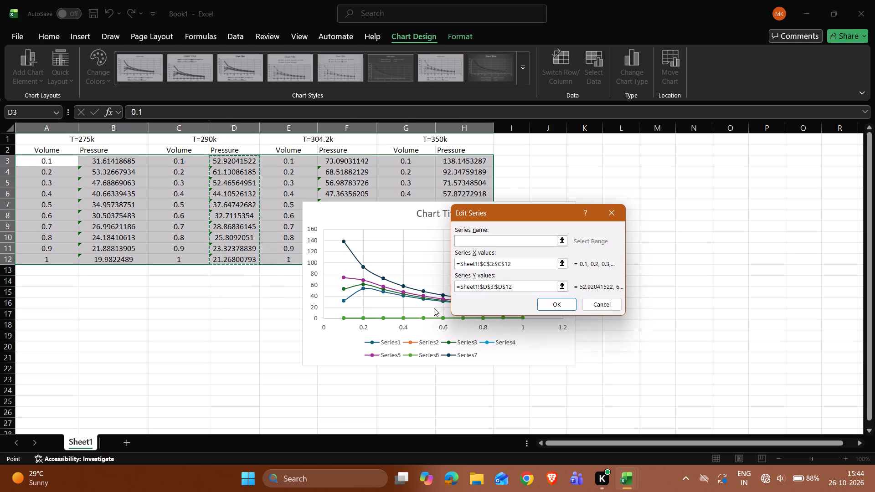
left_click(560, 307)
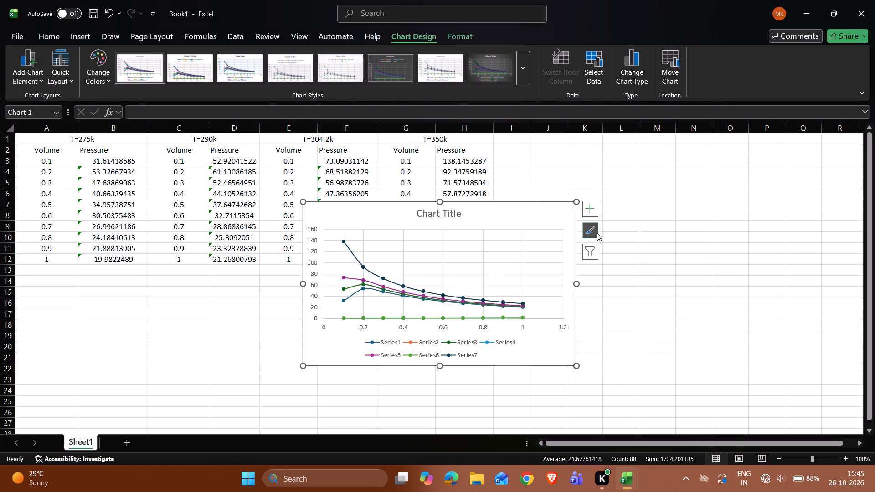
Edit chart Series3 and set its X values to the T=304.2k volumes, E3:E12.
left_click(597, 233)
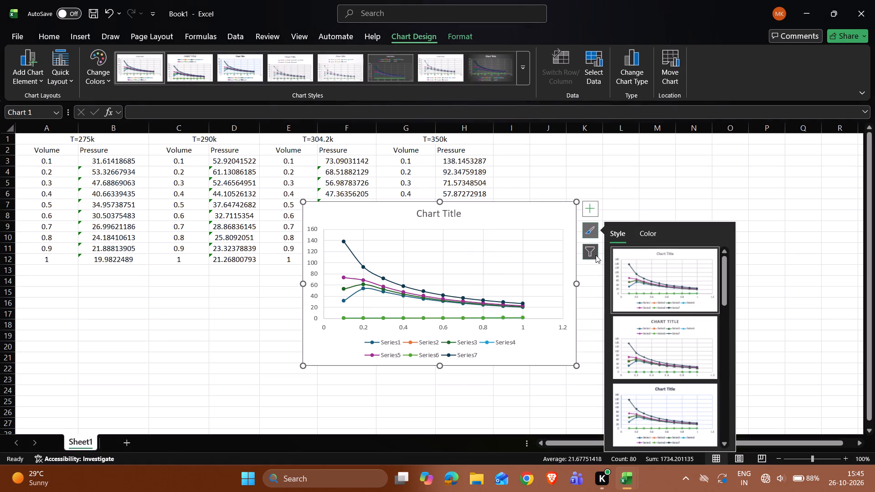
left_click(596, 255)
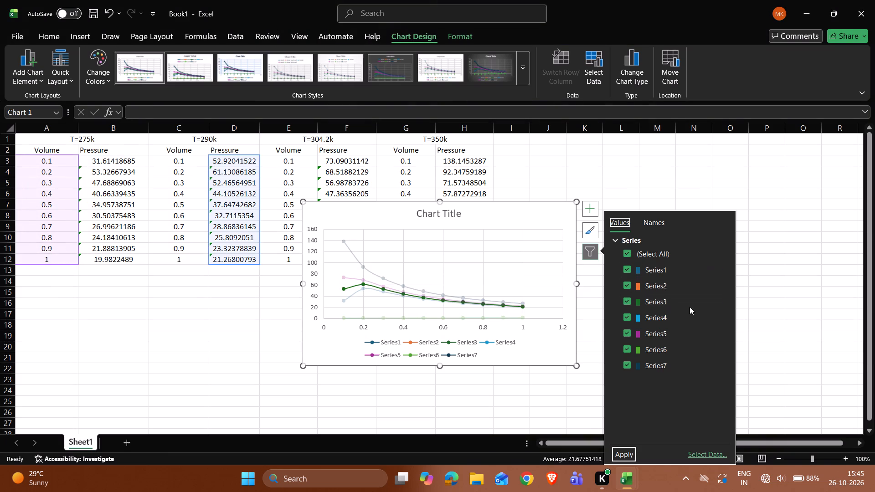
left_click(715, 300)
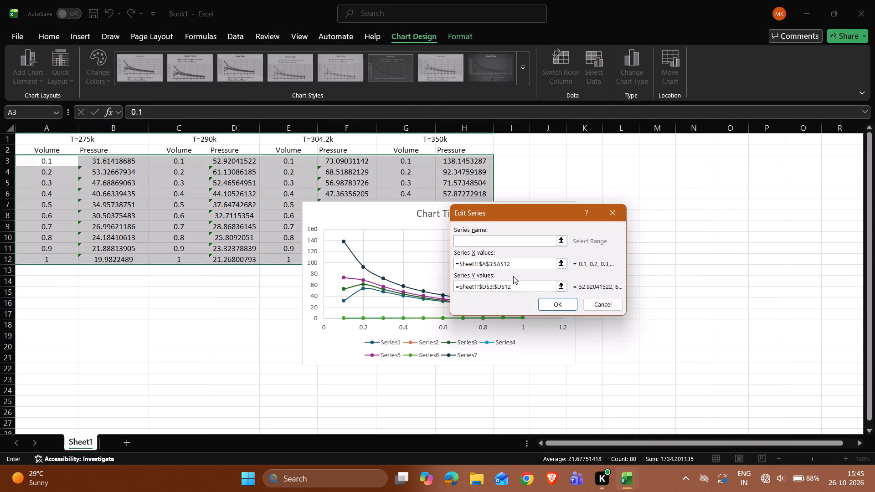
left_click(536, 263)
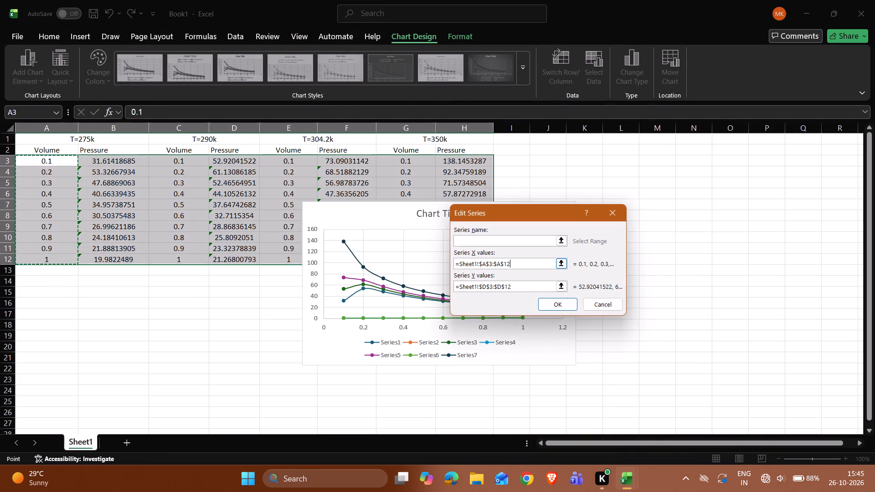
key("BackSpace")
key("BackSpace")
key("BackSpace")
key("BackSpace")
key("BackSpace")
key("BackSpace")
key("BackSpace")
key("BackSpace")
key("BackSpace")
key("BackSpace")
key("BackSpace")
key("BackSpace")
key("BackSpace")
key("BackSpace")
key("BackSpace")
key("BackSpace")
key("BackSpace")
key("BackSpace")
key("BackSpace")
key("BackSpace")
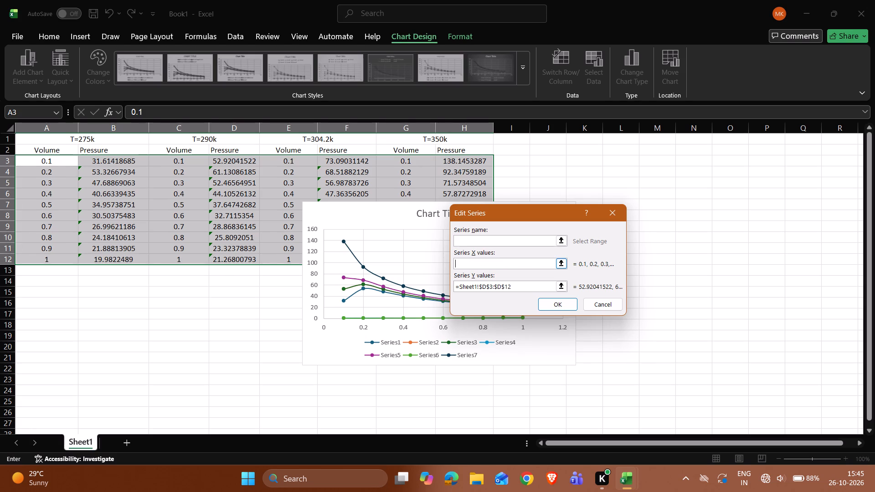
left_click_drag(284, 159, 296, 248)
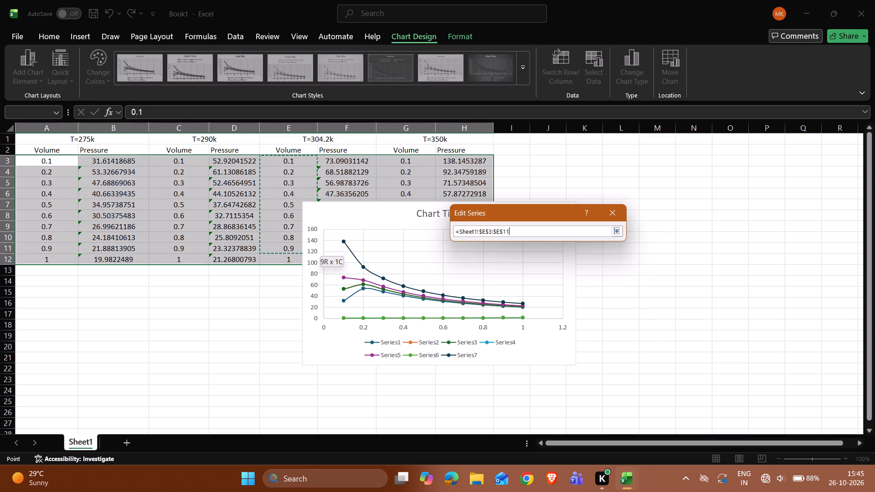
left_click_drag(296, 248, 296, 255)
Set Series3's Y values to the T=304.2k pressures, F3:F12, and apply the series edit.
left_click(520, 287)
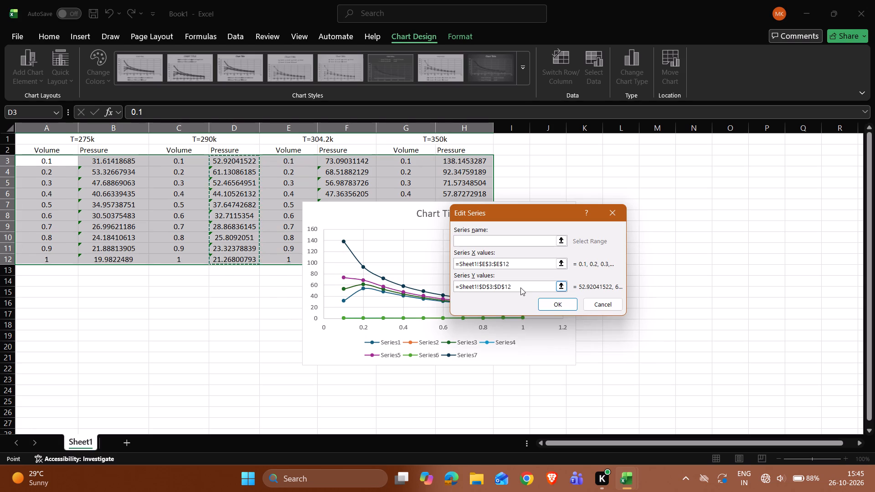
key("BackSpace")
key("BackSpace")
key("BackSpace")
key("BackSpace")
key("BackSpace")
key("BackSpace")
key("BackSpace")
key("BackSpace")
key("BackSpace")
key("BackSpace")
key("BackSpace")
key("BackSpace")
key("BackSpace")
key("BackSpace")
key("BackSpace")
key("BackSpace")
key("BackSpace")
key("BackSpace")
key("BackSpace")
key("BackSpace")
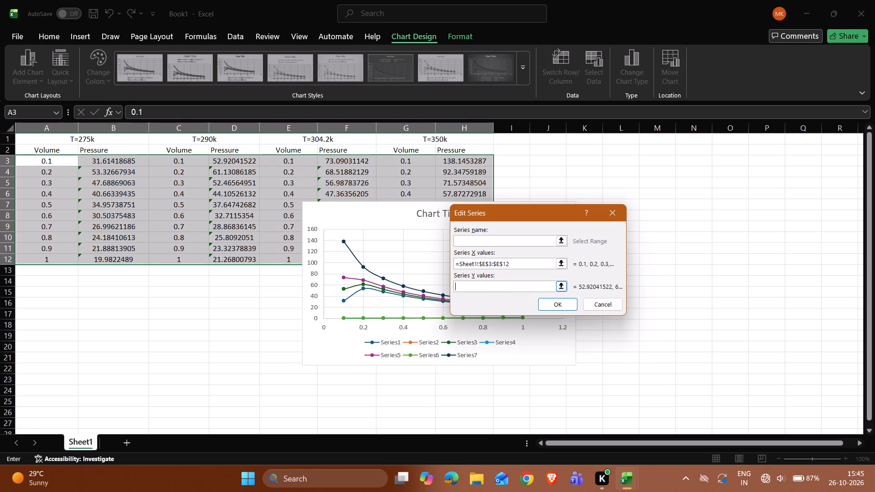
left_click_drag(338, 164, 353, 239)
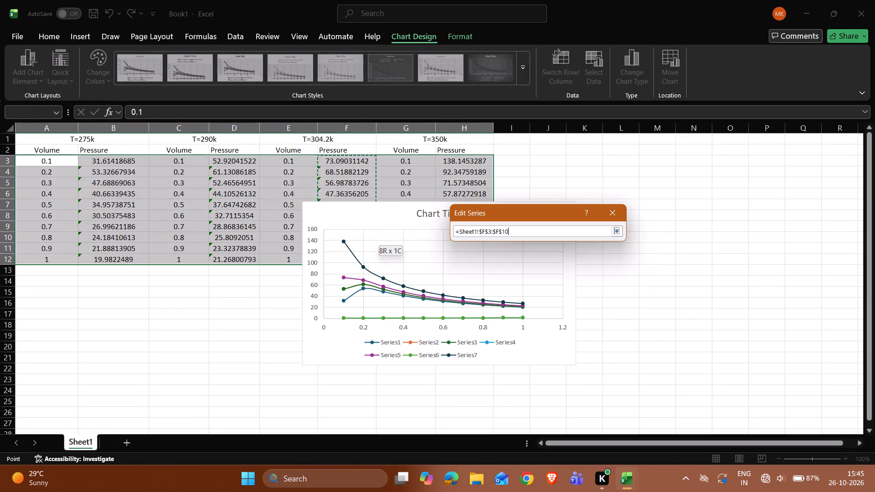
left_click_drag(353, 239, 352, 258)
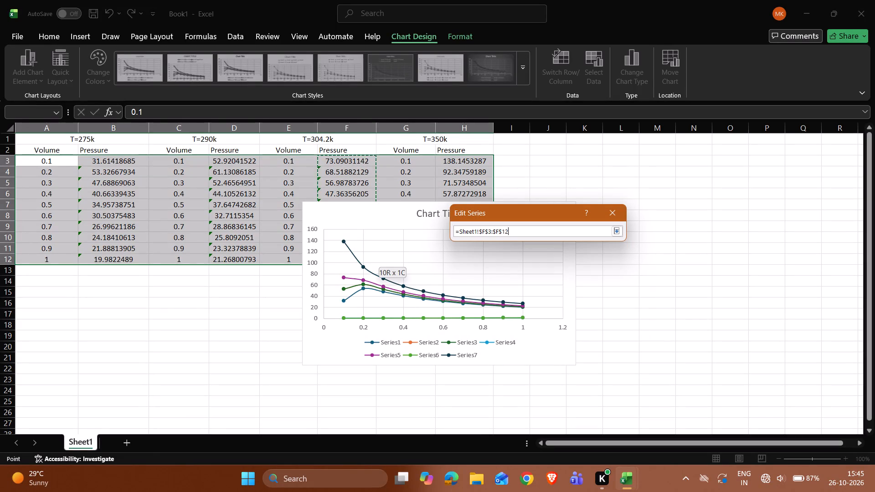
left_click_drag(352, 258, 352, 265)
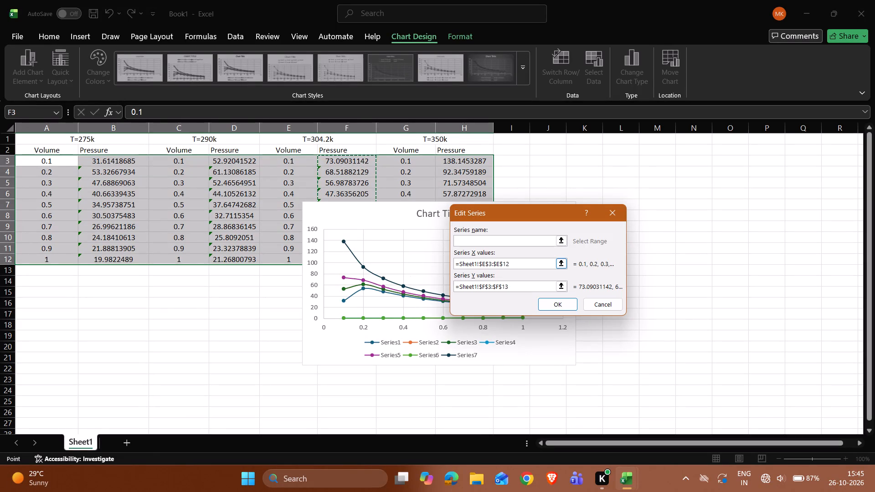
key("BackSpace")
key("2")
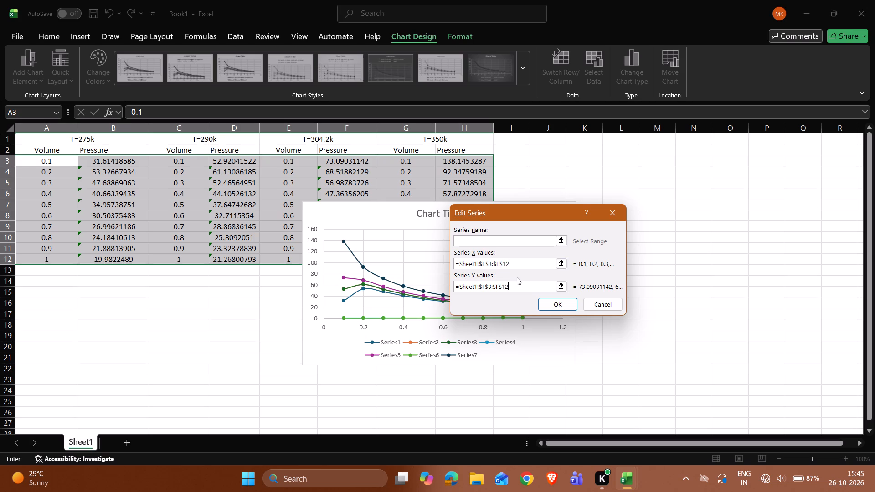
left_click(560, 308)
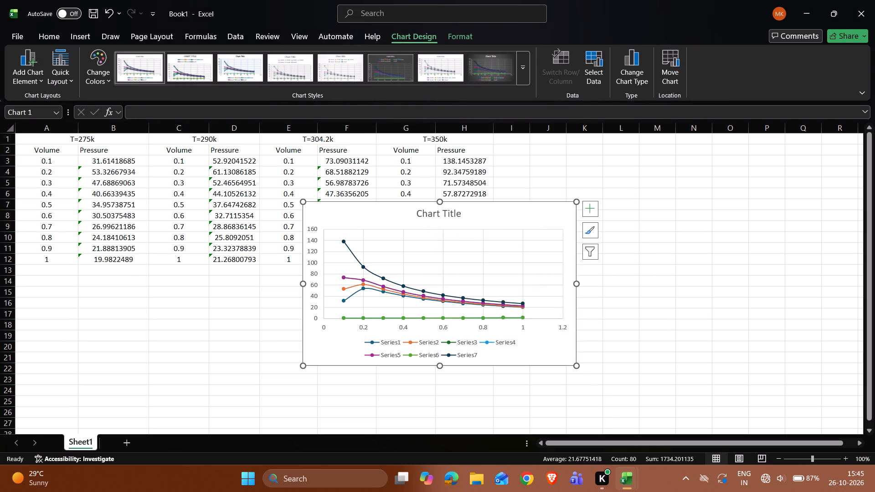
Edit chart Series4 and set its X values to the T=350k volumes, G3:G12.
left_click(591, 257)
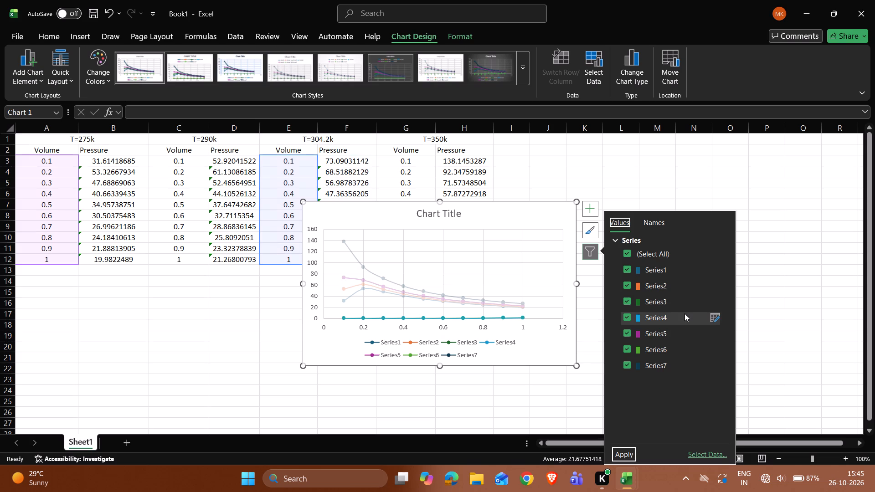
left_click(715, 316)
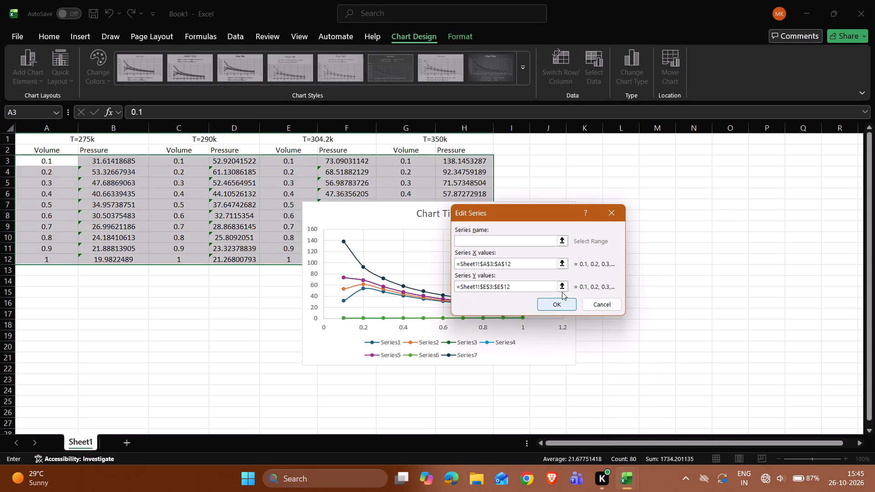
left_click(533, 261)
key("BackSpace")
key("BackSpace")
key("BackSpace")
key("BackSpace")
key("BackSpace")
key("BackSpace")
key("BackSpace")
key("BackSpace")
key("BackSpace")
key("BackSpace")
key("BackSpace")
key("BackSpace")
key("BackSpace")
key("BackSpace")
key("BackSpace")
key("BackSpace")
key("BackSpace")
key("BackSpace")
key("BackSpace")
key("BackSpace")
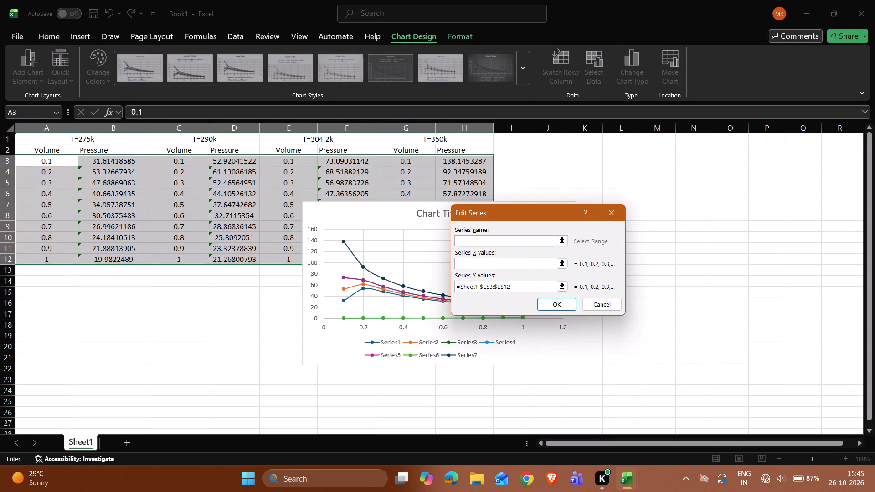
left_click_drag(402, 163, 400, 250)
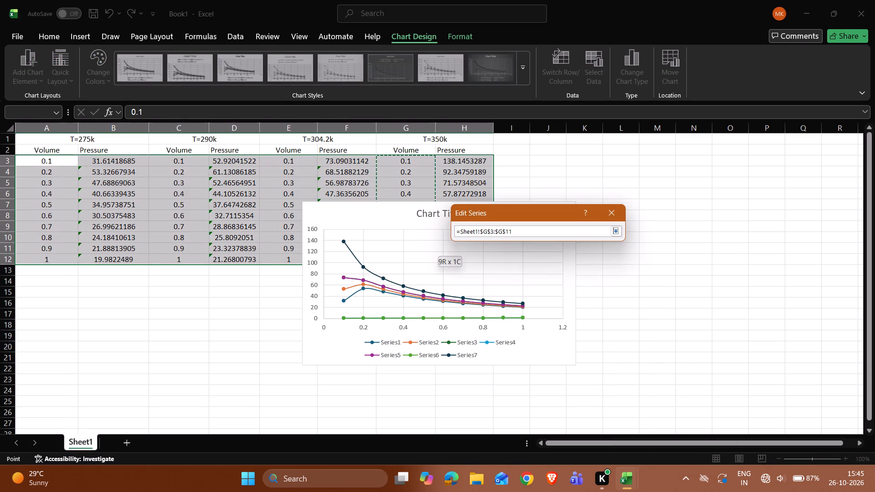
left_click_drag(400, 250, 401, 256)
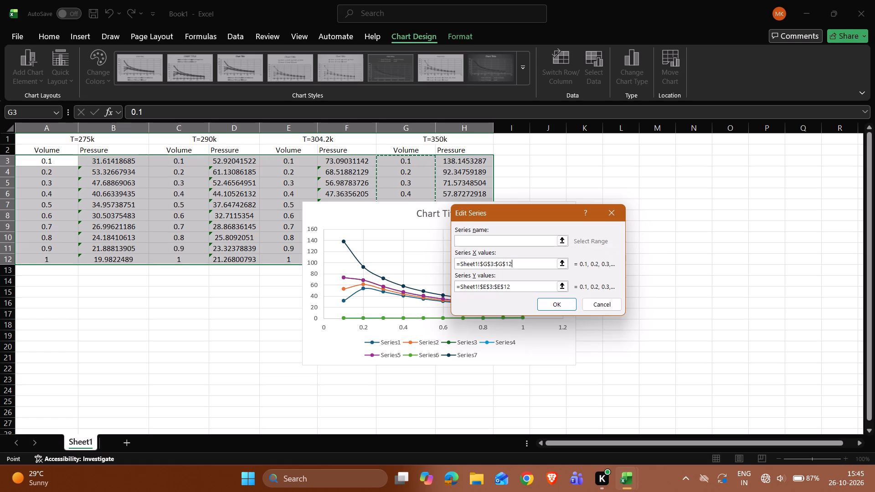
Set Series4's Y values to the T=350k pressures, H3:H12, and apply the series edit.
left_click(531, 287)
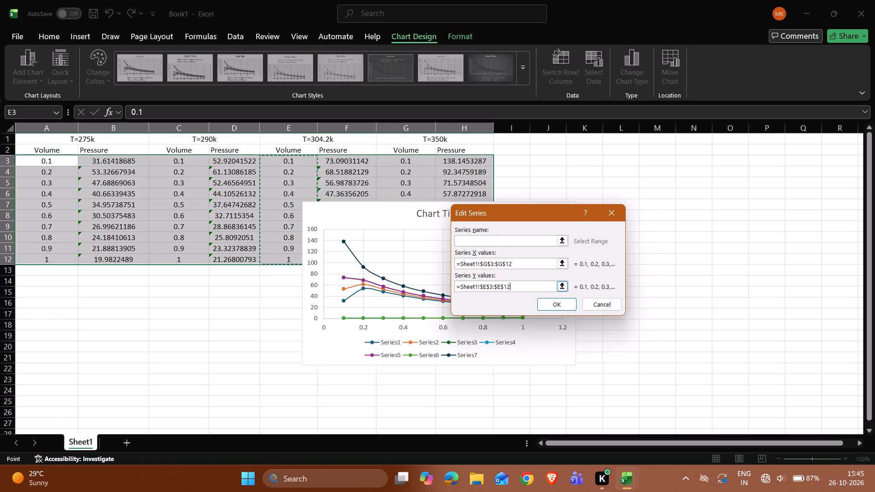
key("BackSpace")
key("BackSpace")
key("BackSpace")
key("BackSpace")
key("BackSpace")
key("BackSpace")
key("BackSpace")
key("BackSpace")
key("BackSpace")
key("BackSpace")
key("BackSpace")
key("BackSpace")
key("BackSpace")
key("BackSpace")
key("BackSpace")
key("BackSpace")
key("BackSpace")
key("BackSpace")
key("BackSpace")
key("BackSpace")
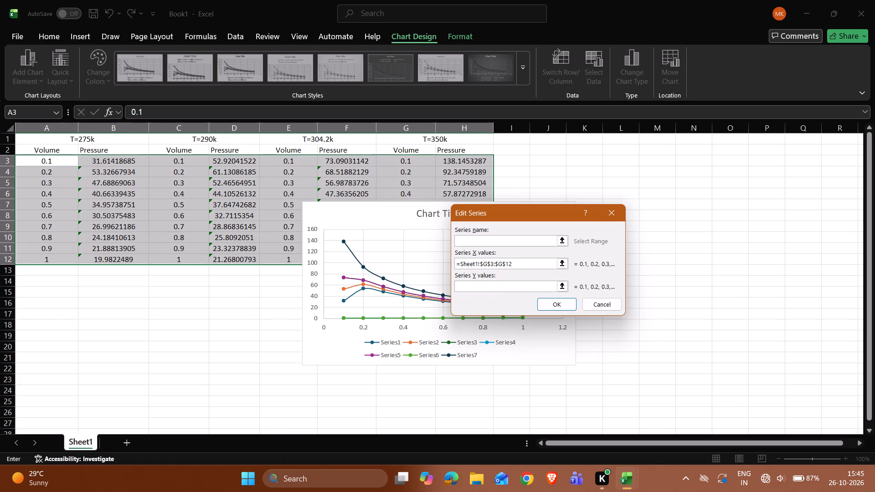
left_click_drag(474, 158, 472, 258)
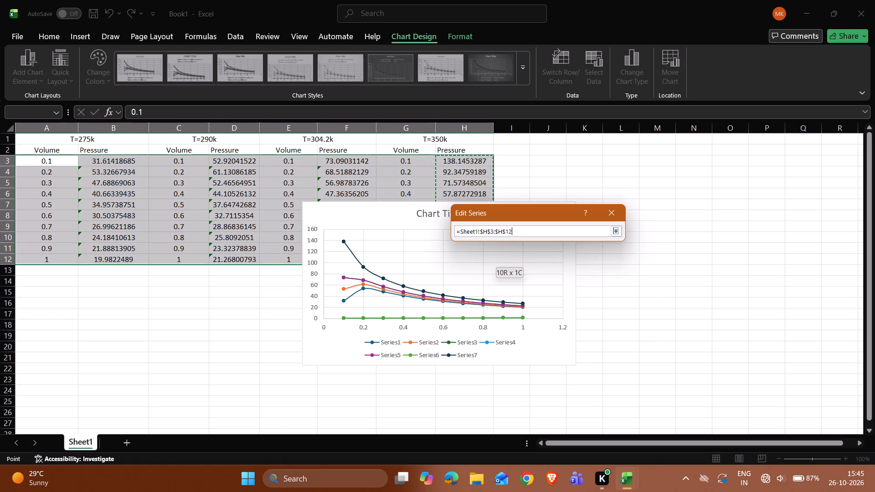
left_click_drag(472, 258, 472, 262)
left_click_drag(472, 262, 470, 262)
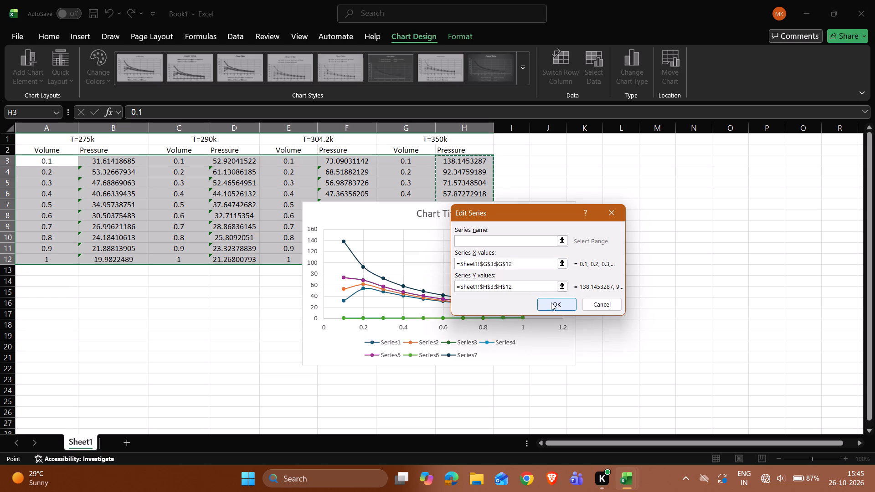
left_click(551, 303)
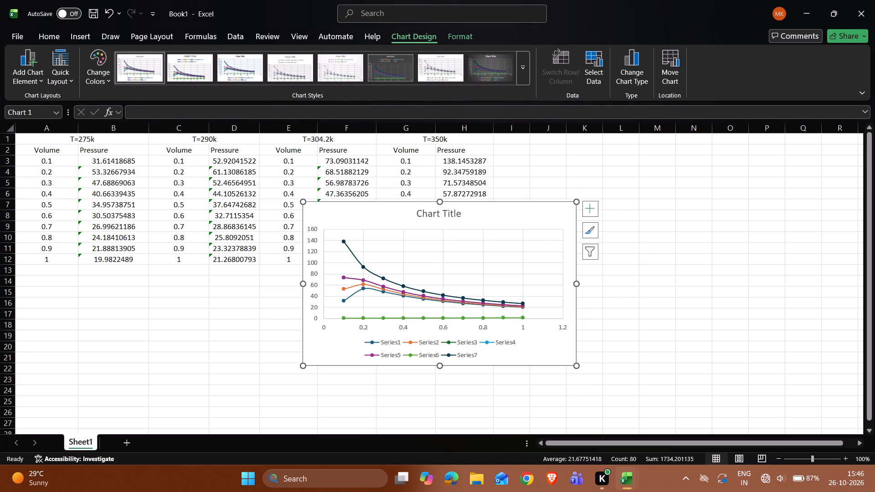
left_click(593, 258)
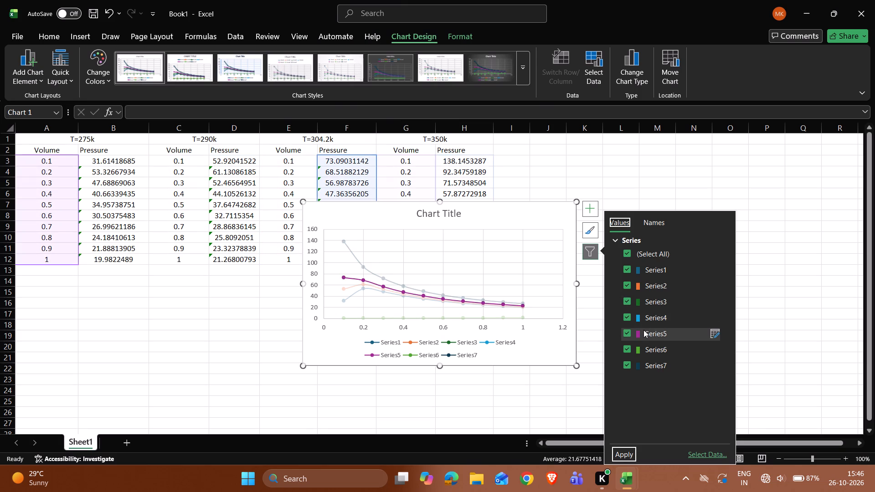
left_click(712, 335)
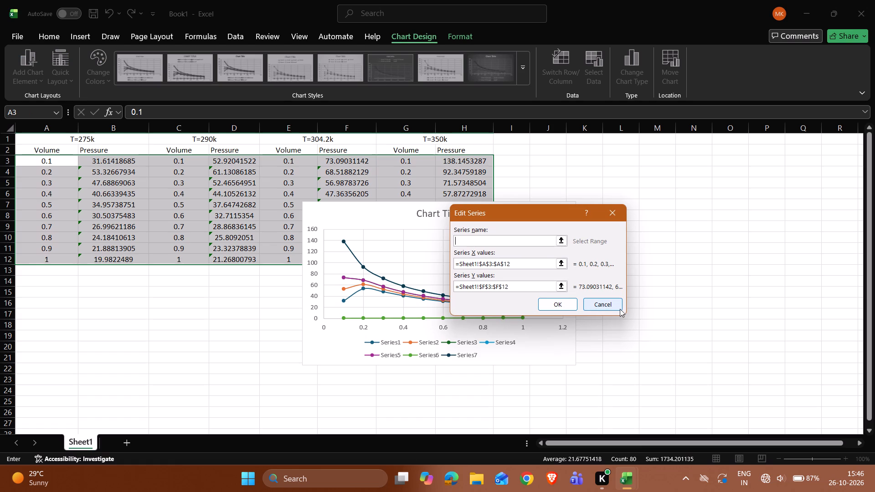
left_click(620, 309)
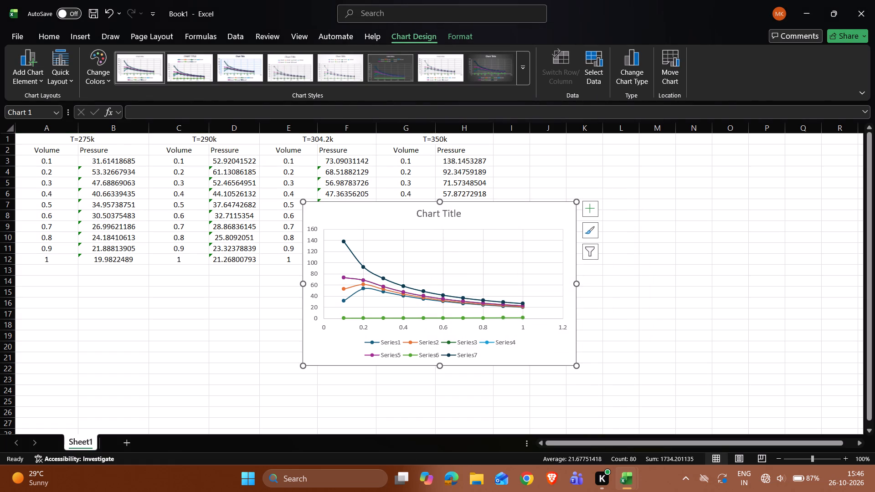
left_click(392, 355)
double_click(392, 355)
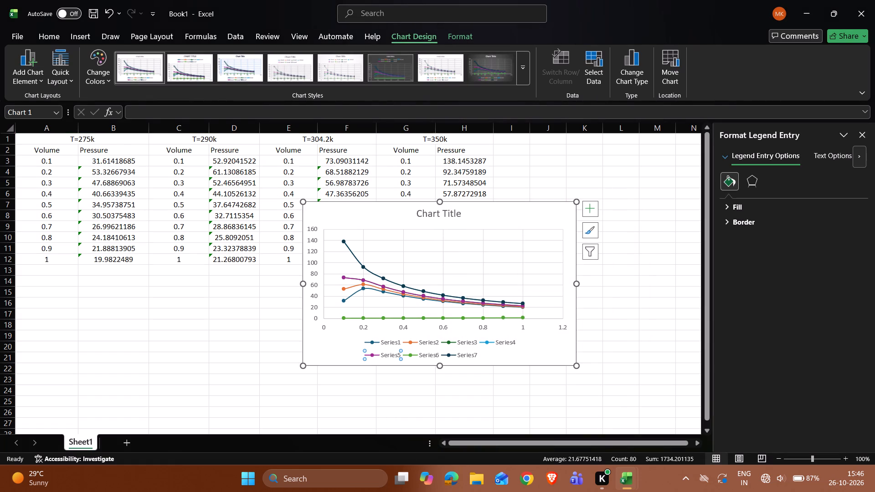
Remove the surplus Series5, Series6 and Series7 from the chart's data source and apply the change.
left_click(592, 256)
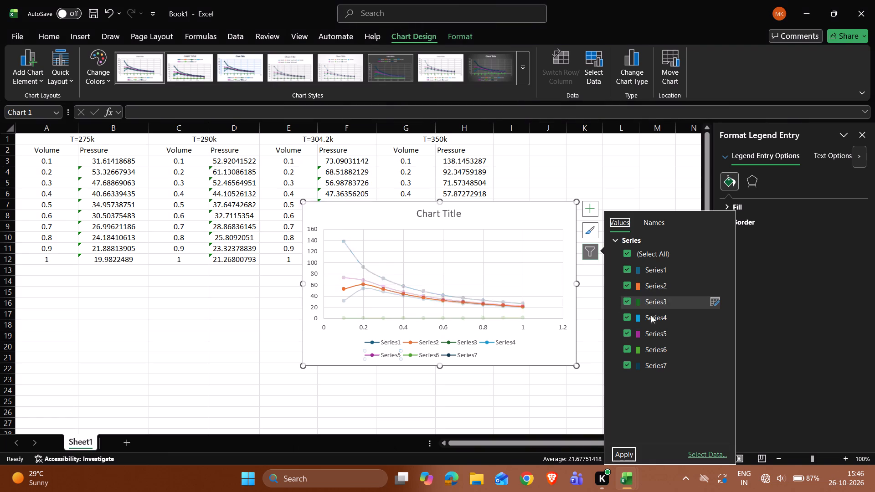
left_click(700, 454)
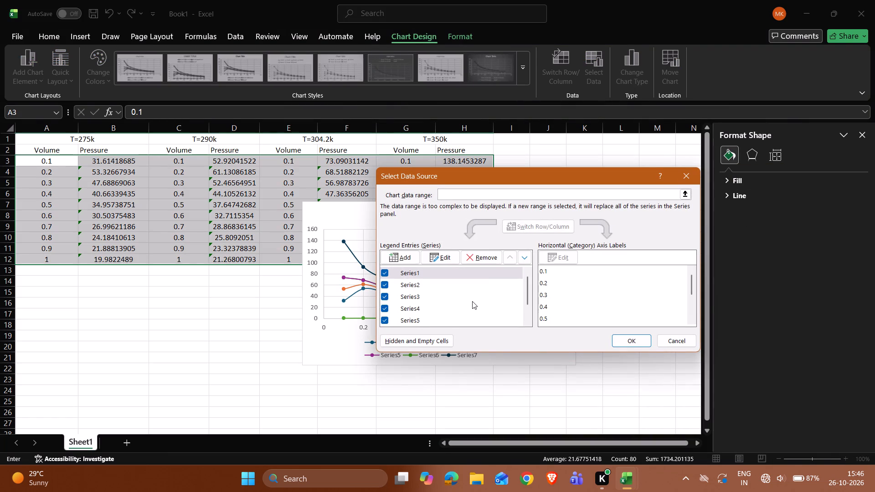
left_click(417, 317)
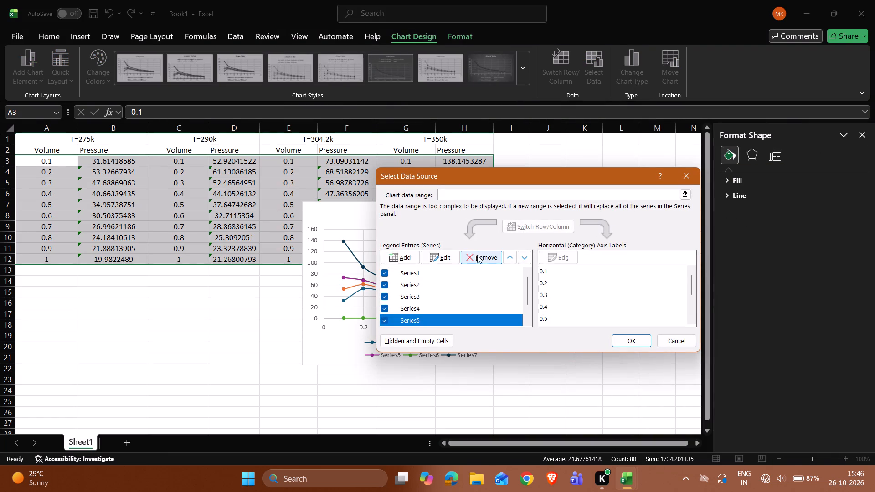
left_click(476, 257)
left_click(433, 325)
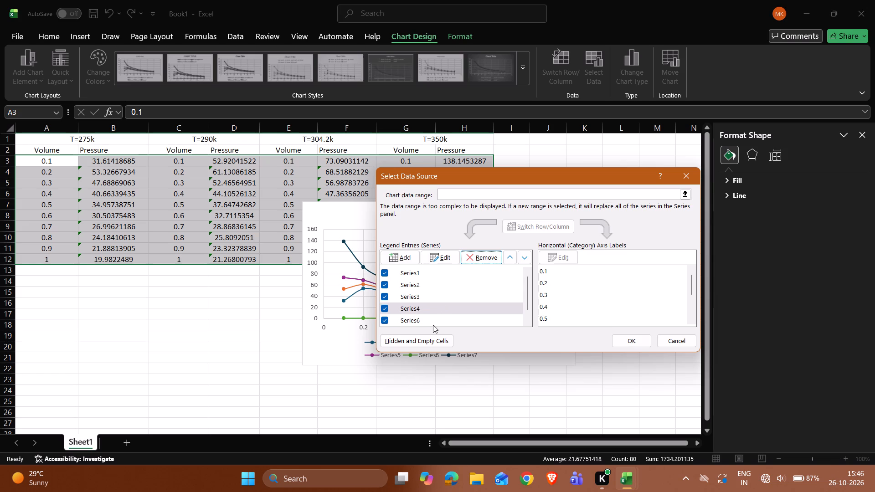
left_click(475, 260)
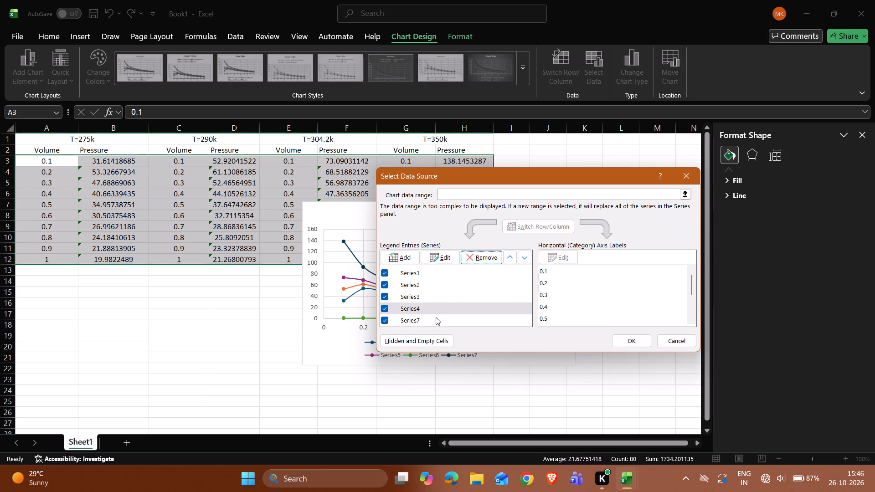
left_click(436, 317)
left_click(482, 261)
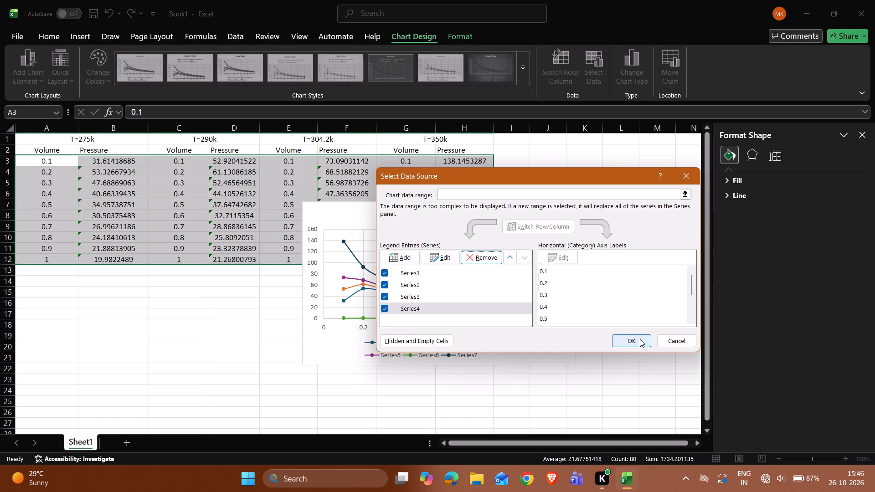
left_click(467, 310)
left_click(451, 292)
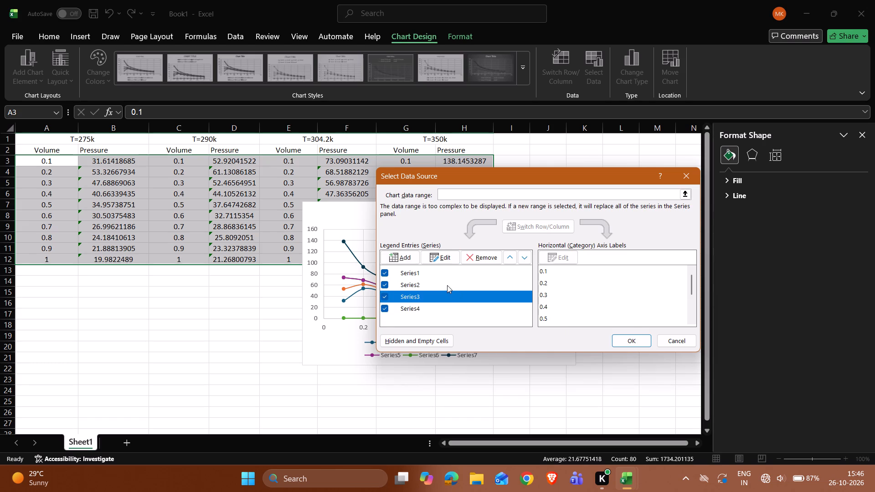
left_click(447, 285)
left_click(447, 272)
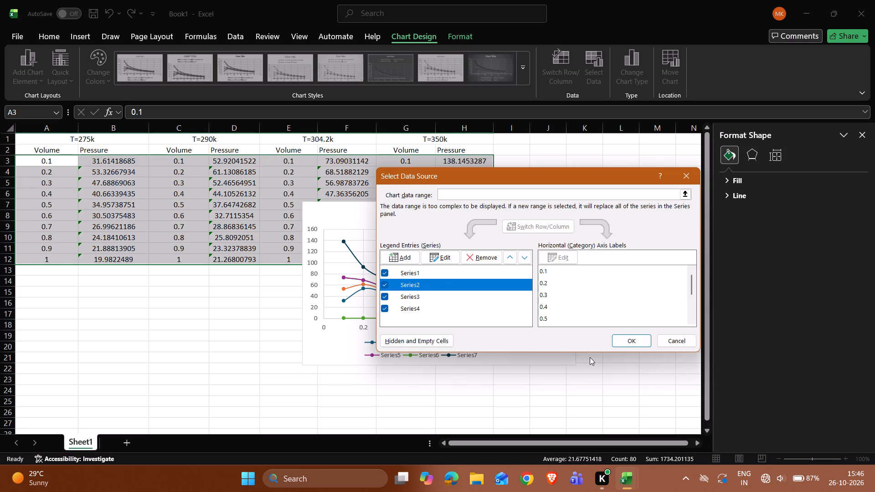
left_click(636, 343)
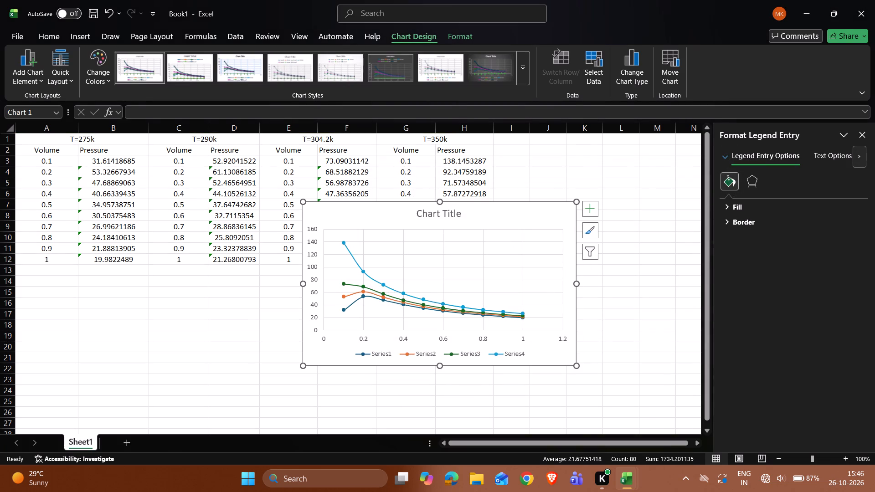
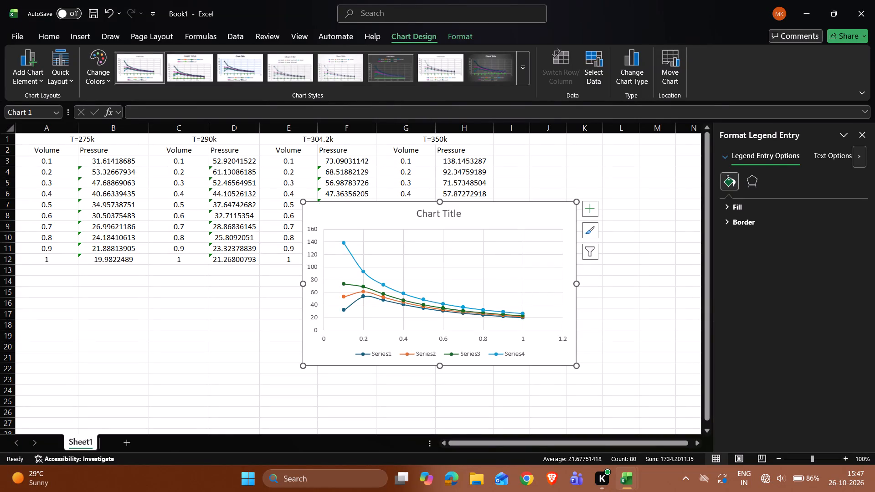
Enclose the first term of B3's T=275k pressure formula in parentheses, making it =(0.0821*275/(A3-0.0422))-3.59/(A3^2), and reselect the cell.
left_click(114, 162)
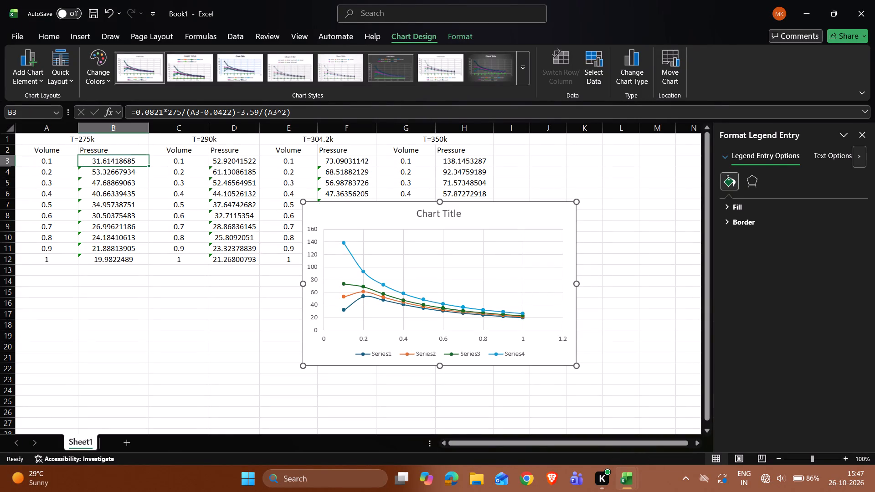
left_click(264, 113)
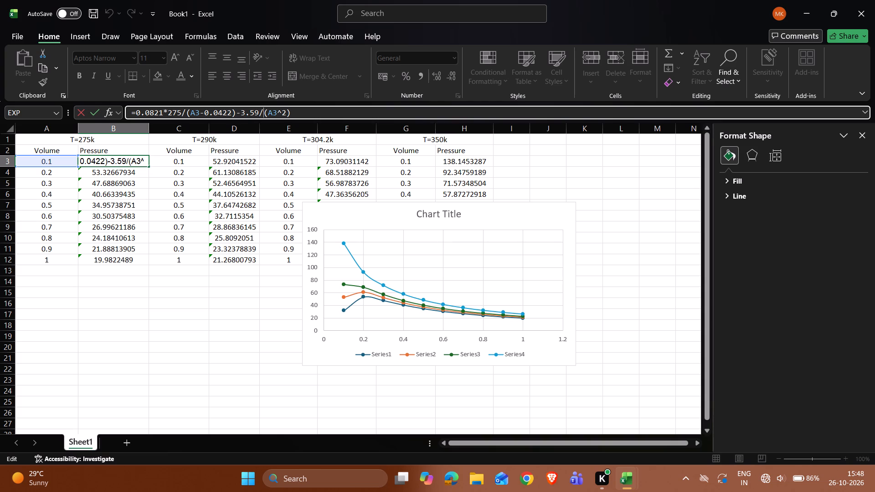
left_click(135, 112)
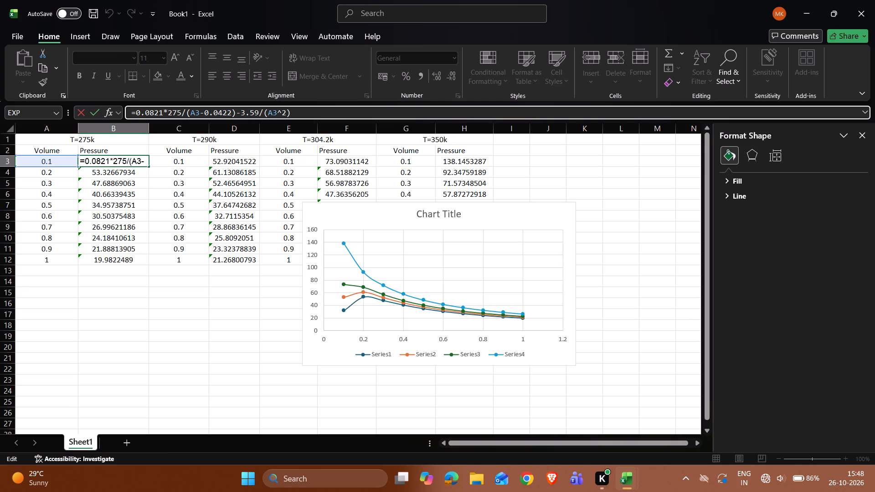
key("shift+parenleft")
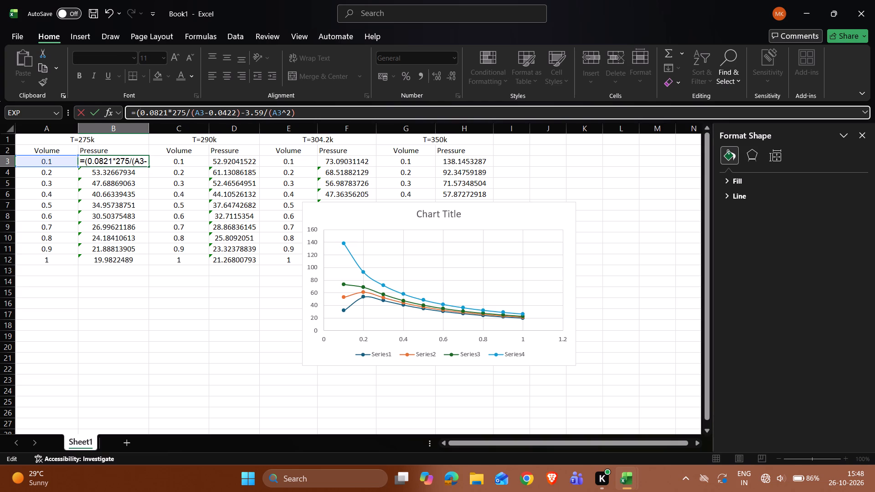
left_click(240, 113)
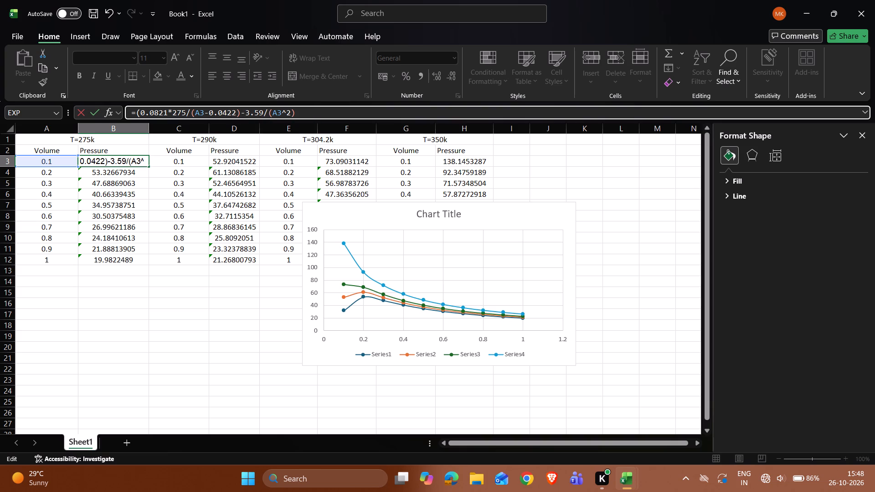
key("shift+parenright")
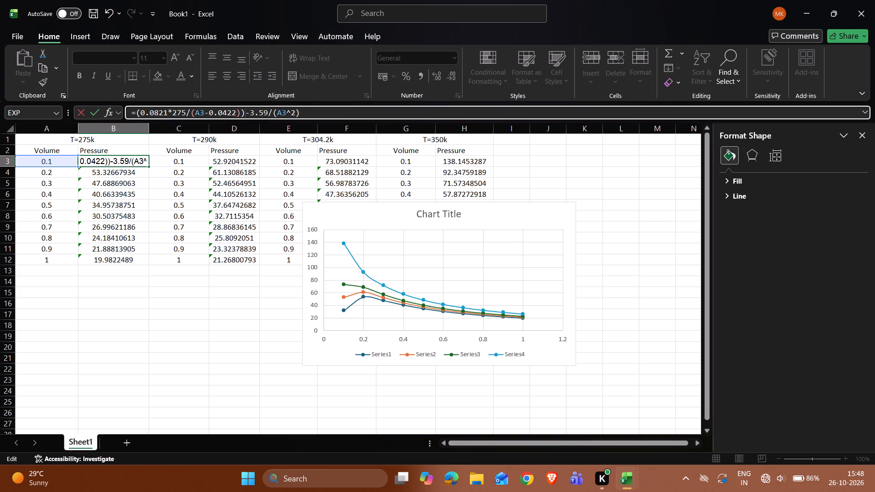
key("Return")
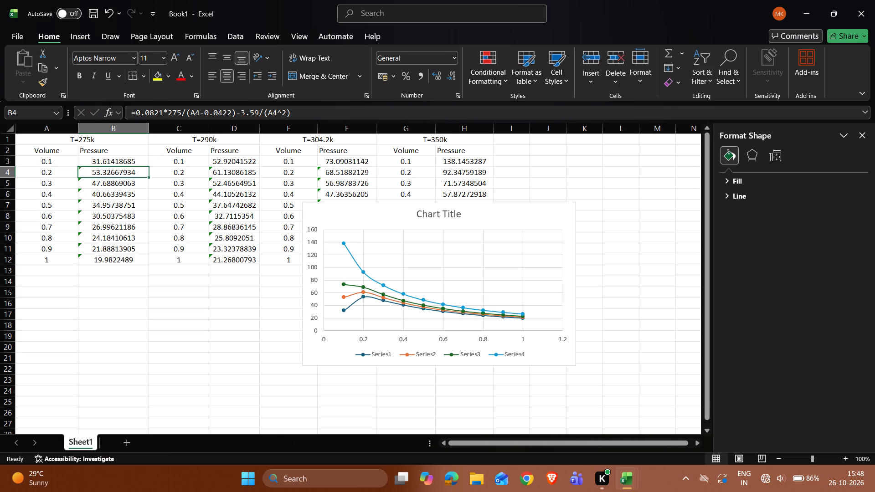
left_click(129, 164)
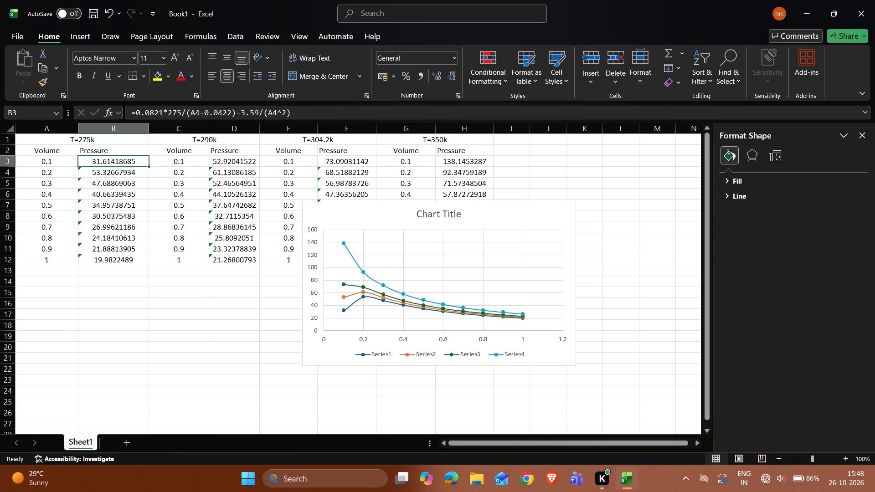
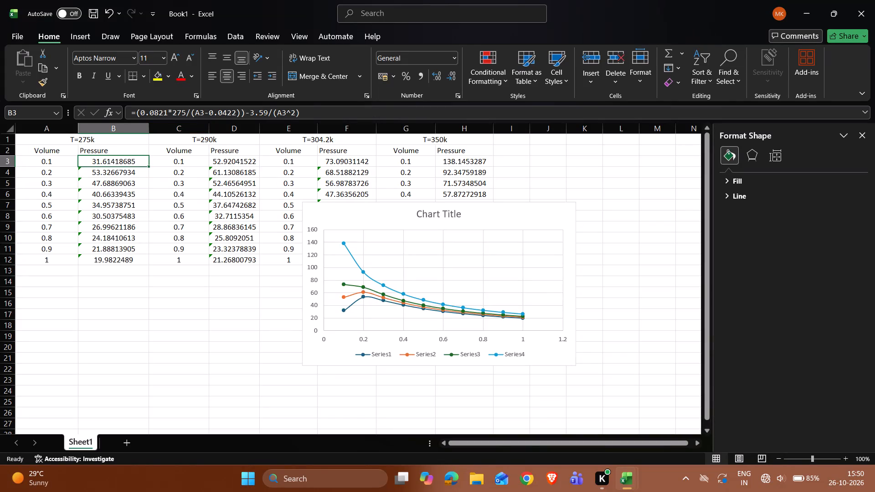
Move the isotherm chart off the T=304.2k and T=350k data to the lower part of the tables, spanning about columns D to G from row 12 down.
left_click_drag(486, 216, 553, 290)
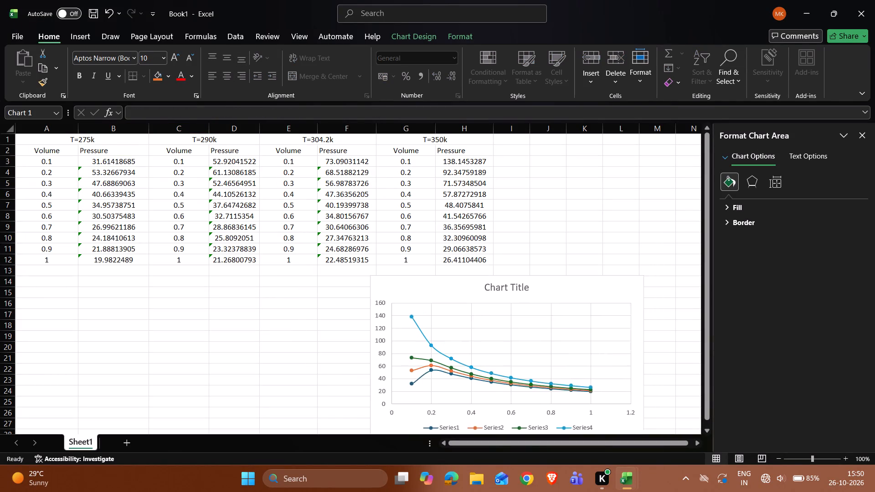
left_click_drag(553, 290, 450, 283)
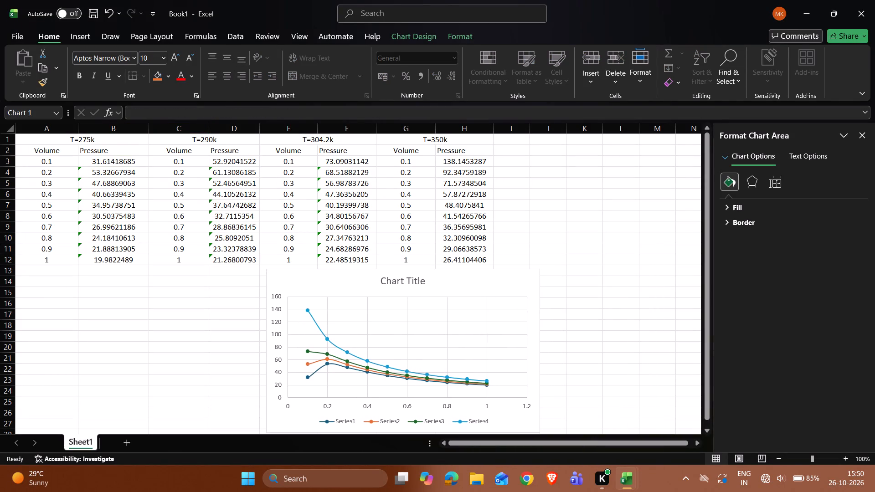
left_click_drag(450, 283, 346, 274)
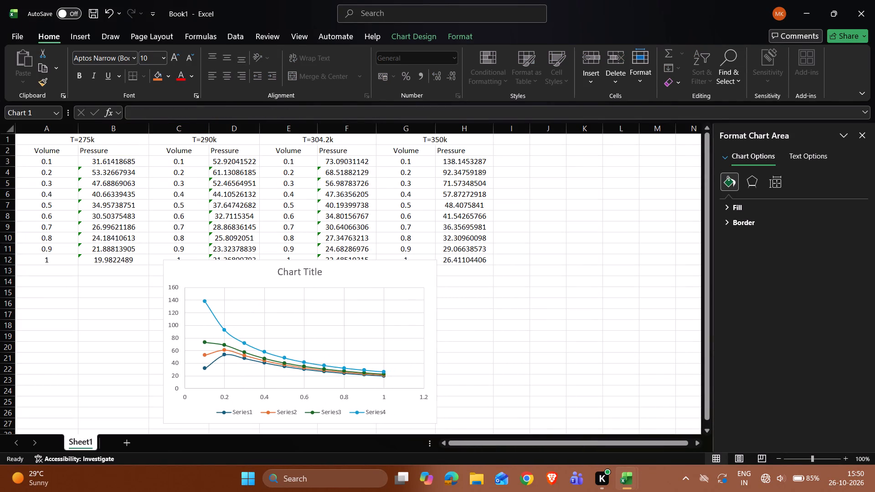
left_click_drag(346, 274, 345, 274)
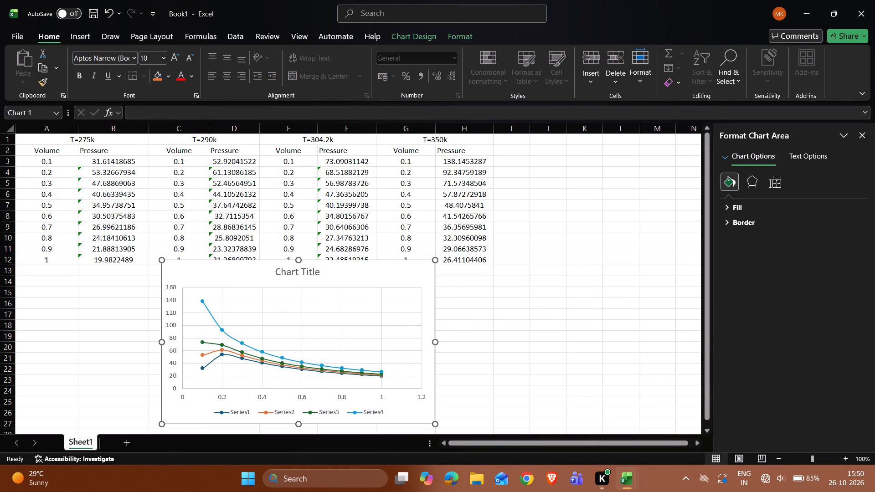
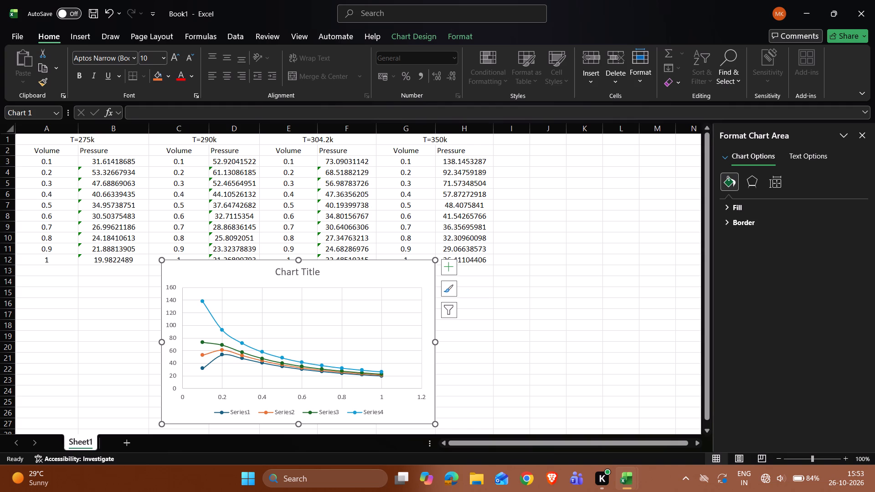
Move the isotherm chart beside the T=350k table, spanning about columns I to P from row 6 down.
left_click(98, 321)
left_click_drag(224, 272, 274, 280)
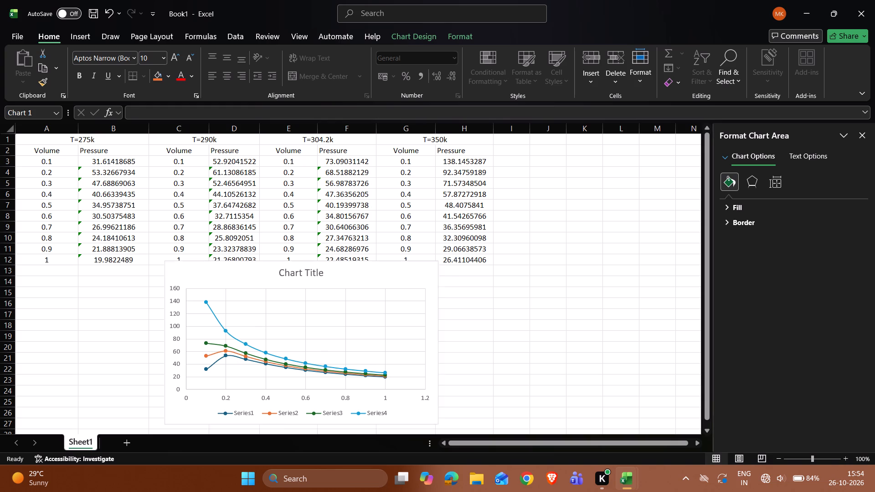
left_click_drag(274, 280, 245, 276)
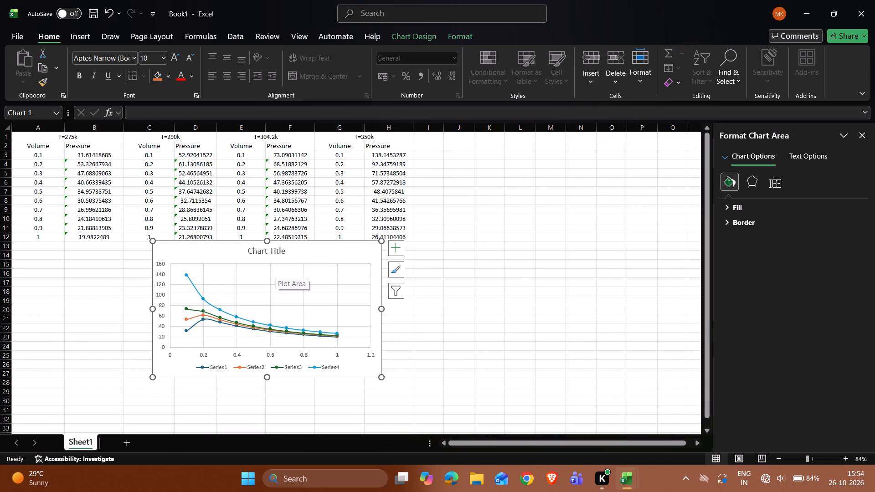
left_click_drag(294, 254, 405, 247)
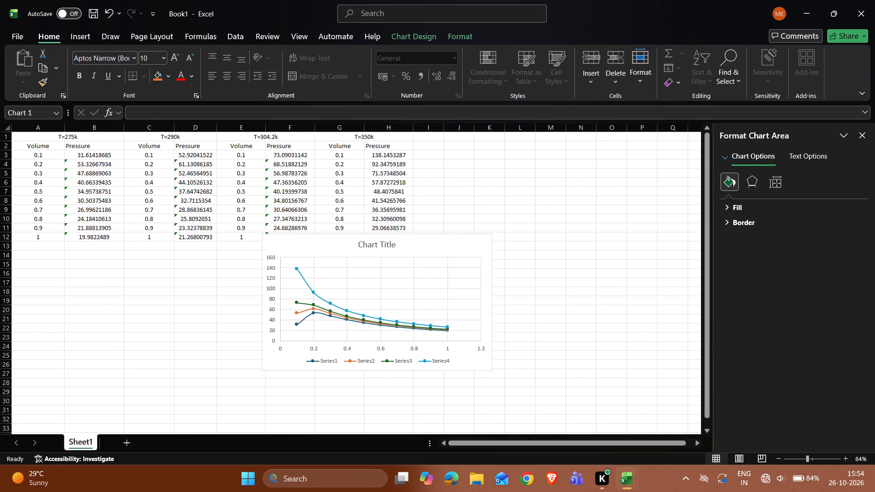
left_click_drag(405, 247, 565, 198)
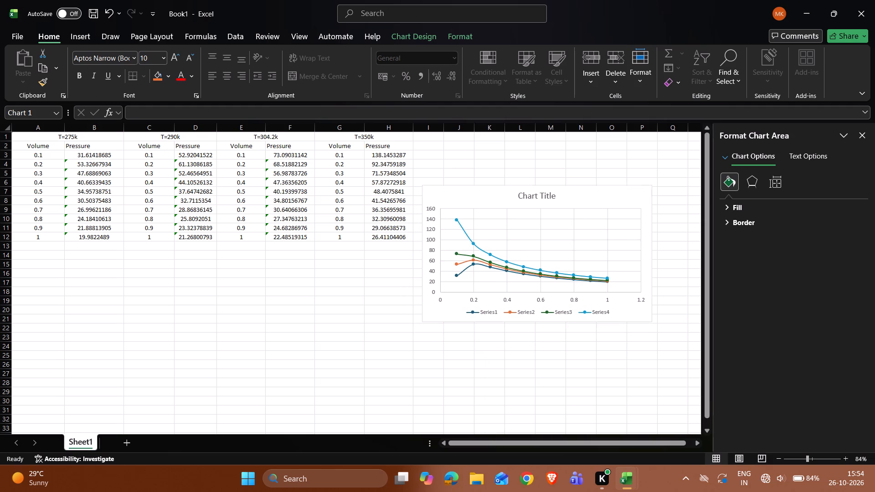
left_click_drag(565, 198, 559, 191)
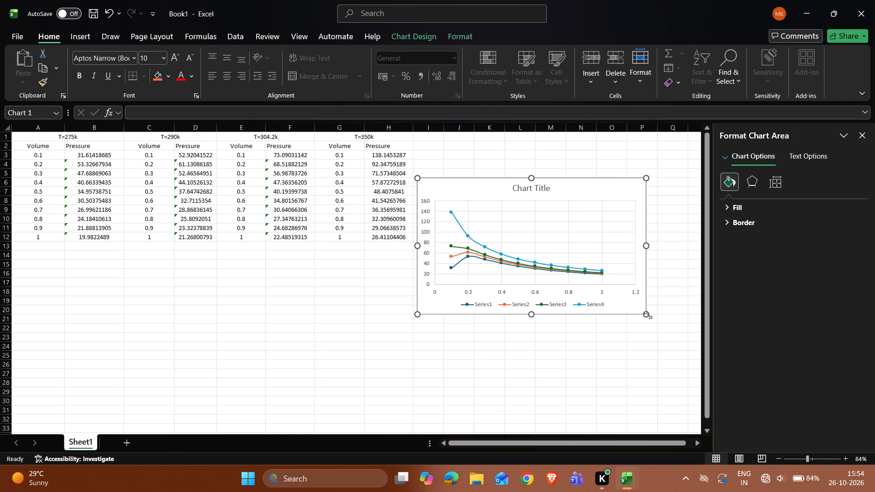
Enlarge the isotherm chart to span about columns I to Q and rows 6 to 27.
left_click_drag(648, 315, 657, 357)
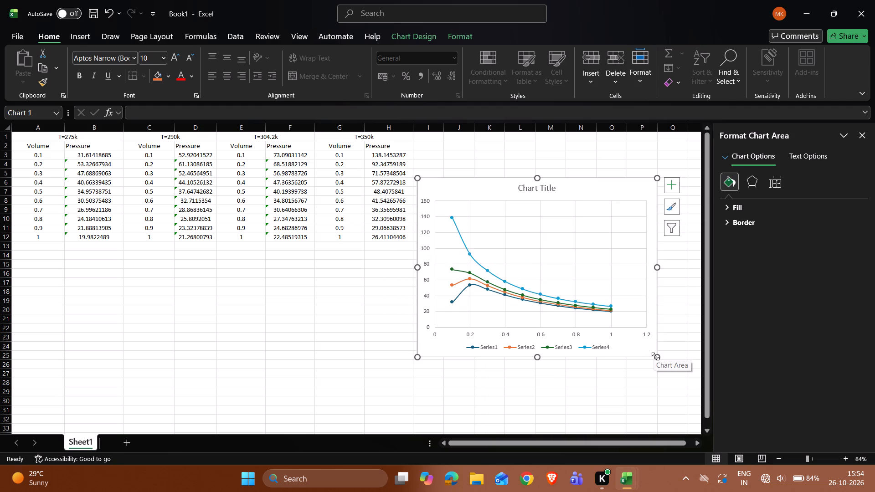
left_click_drag(655, 356, 665, 371)
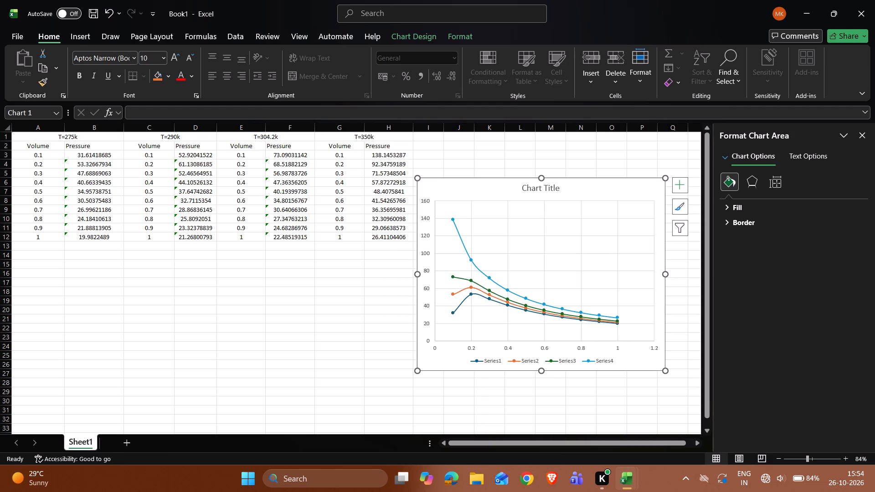
Reposition the plot area within the chart so it sits between the chart title and the legend.
left_click_drag(607, 257, 609, 226)
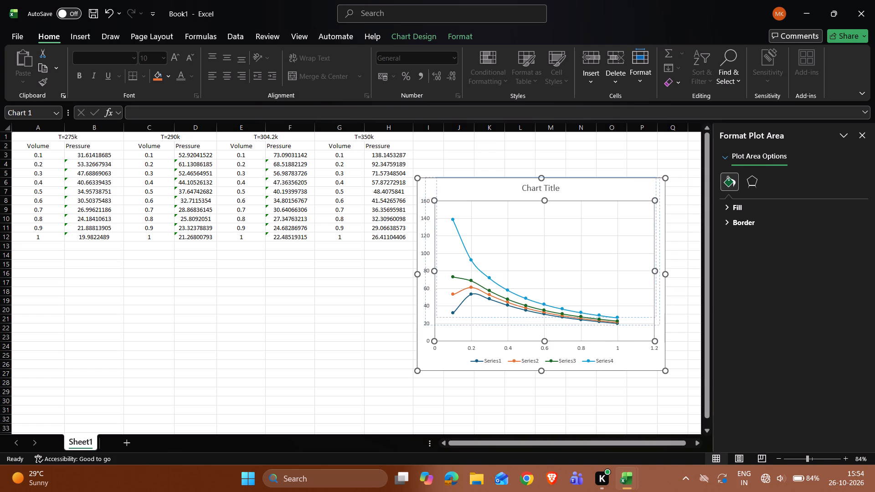
left_click_drag(609, 226, 602, 208)
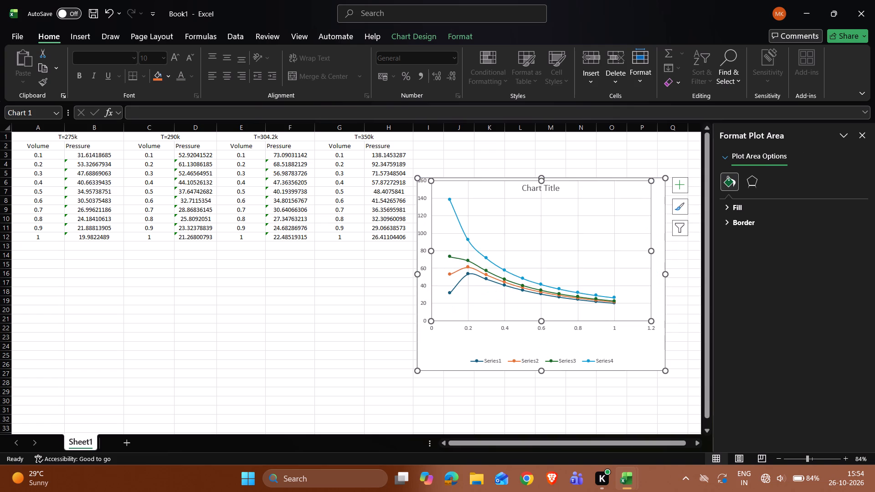
left_click_drag(596, 219, 596, 243)
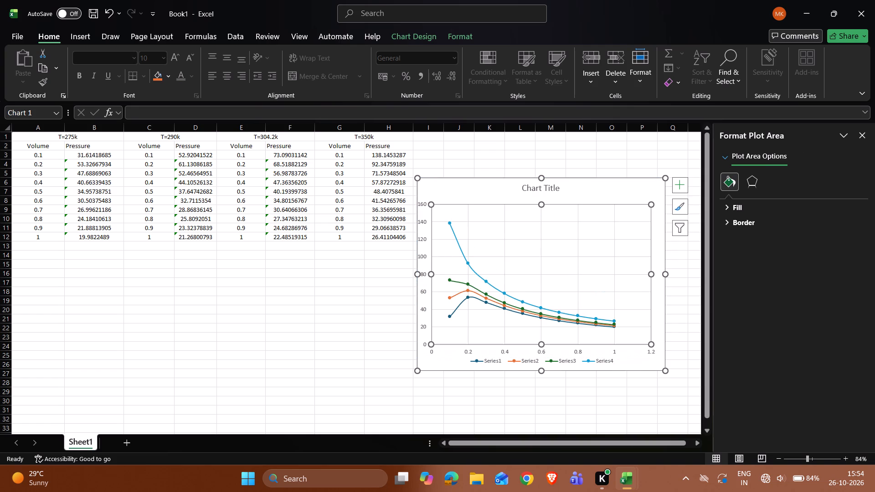
Move the whole chart up beside the tables so it spans about rows 2 to 23.
left_click_drag(587, 191, 593, 162)
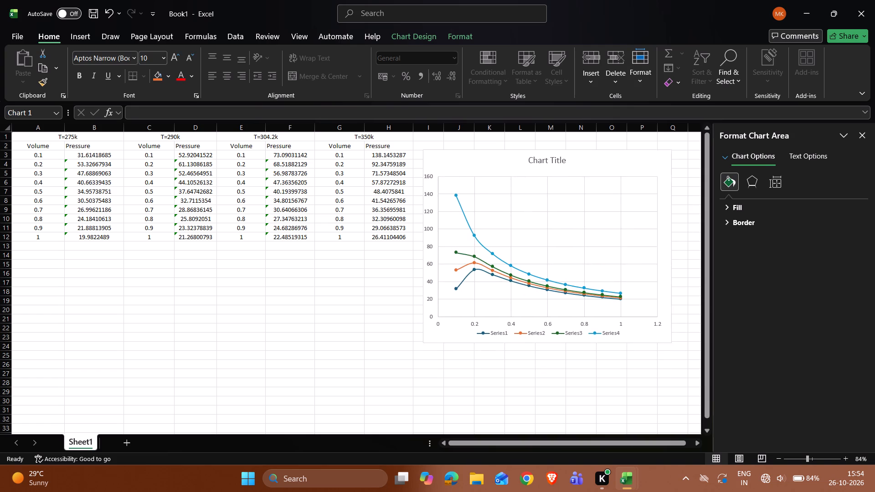
left_click_drag(593, 162, 589, 158)
Nudge the plot area slightly rightward within the chart frame, leaving room for the vertical axis labels.
left_click_drag(574, 192, 576, 192)
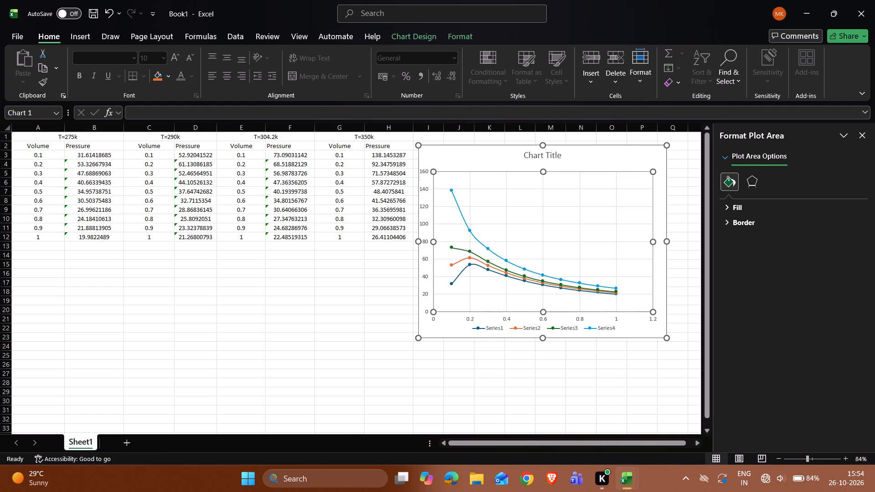
left_click_drag(576, 192, 579, 192)
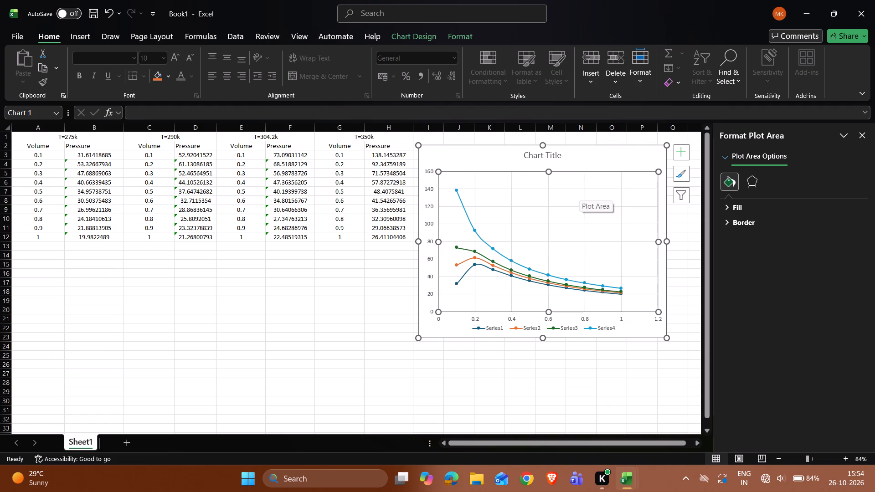
Open the chart's data source settings and rename Series1 as 275k.
right_click(566, 197)
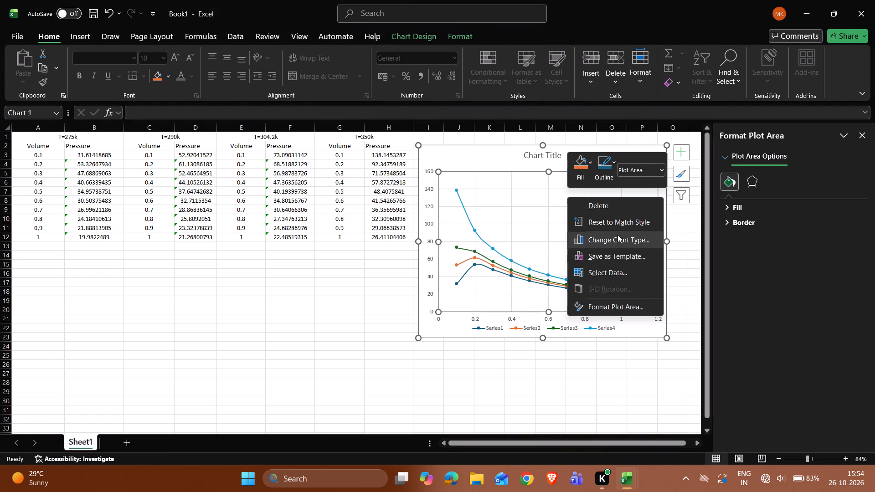
left_click(690, 200)
left_click(683, 197)
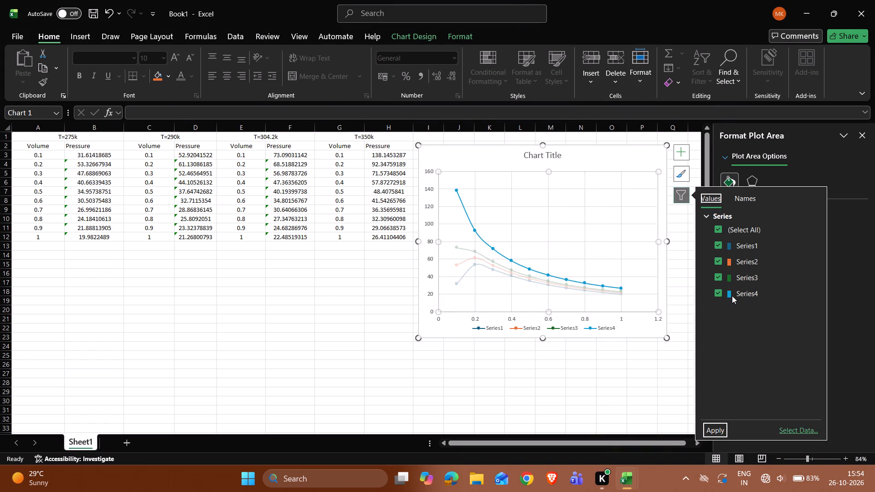
left_click(794, 430)
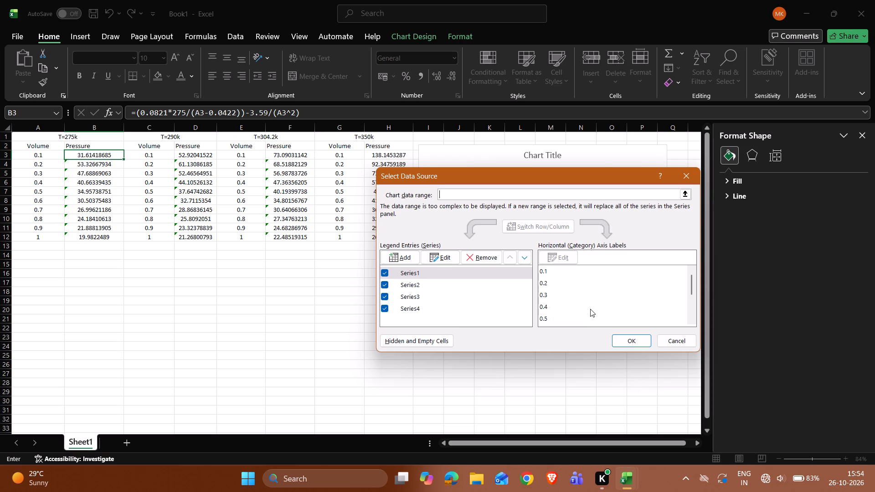
right_click(433, 271)
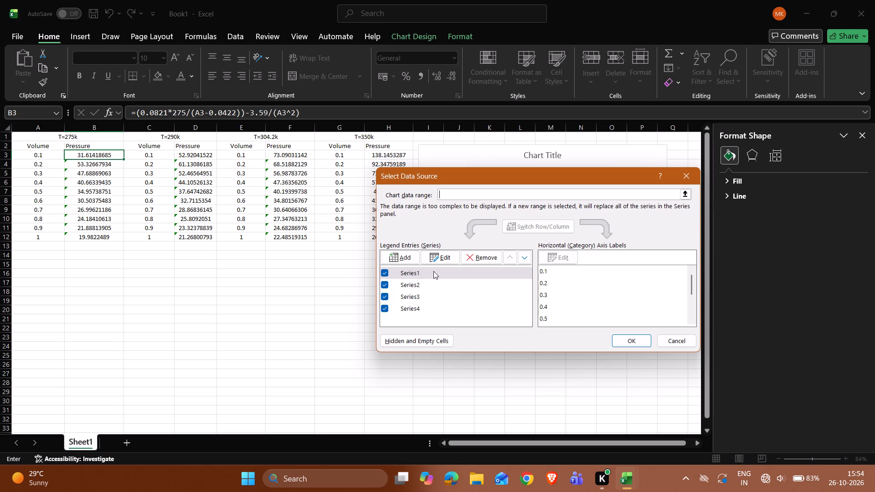
double_click(423, 272)
double_click(423, 272)
left_click(443, 257)
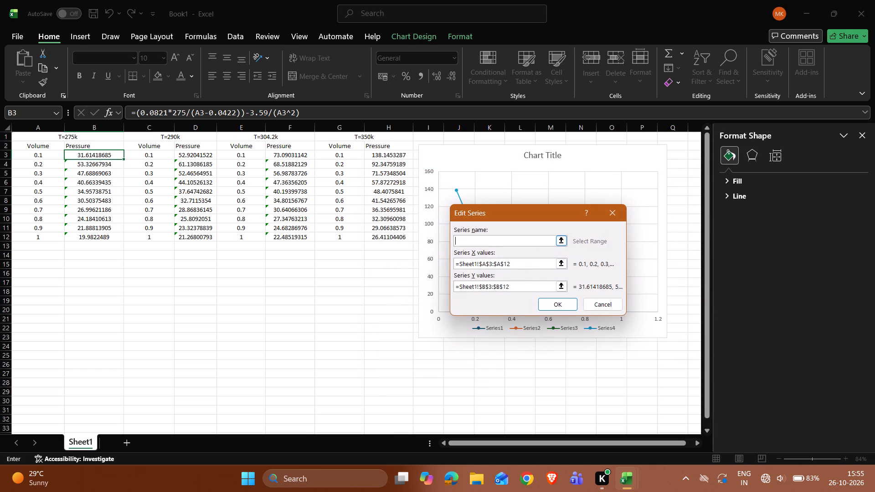
key("2")
type("75")
key("k")
left_click(553, 304)
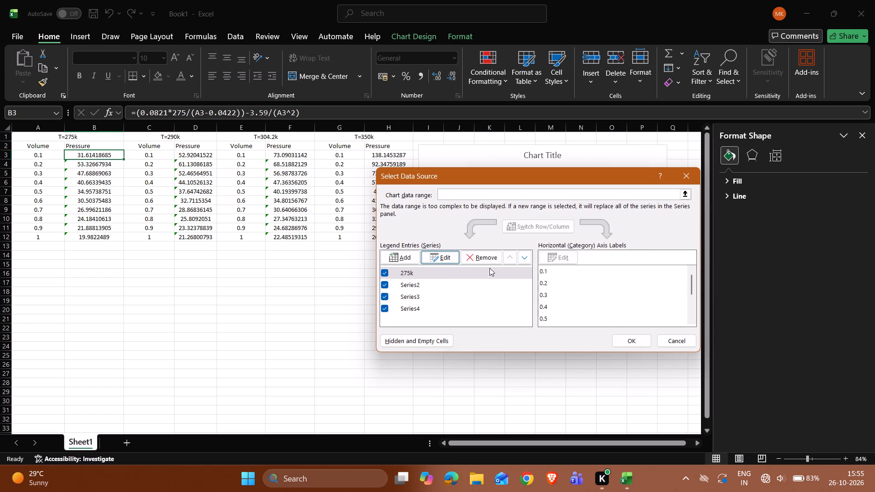
Rename Series2 as 290k in the chart's data source.
left_click(437, 288)
left_click(443, 261)
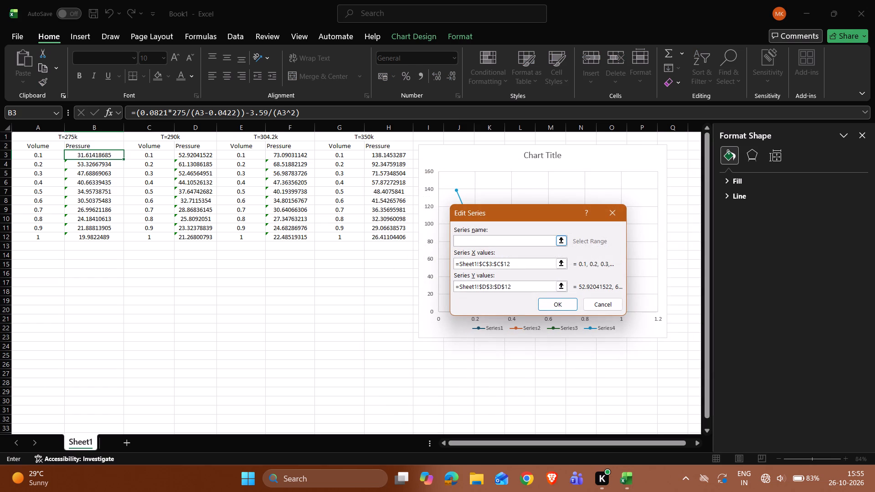
type("290")
key("k")
key("Return")
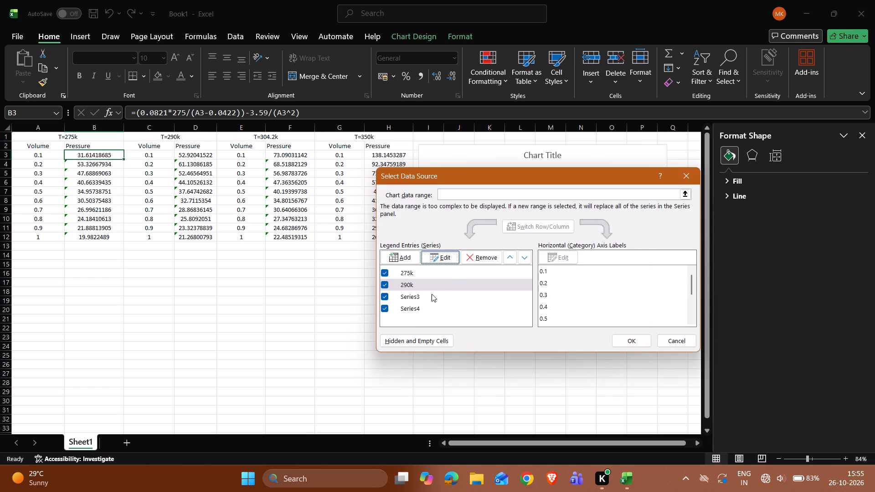
Rename Series3 as 304.2k' in the chart's data source.
left_click(420, 297)
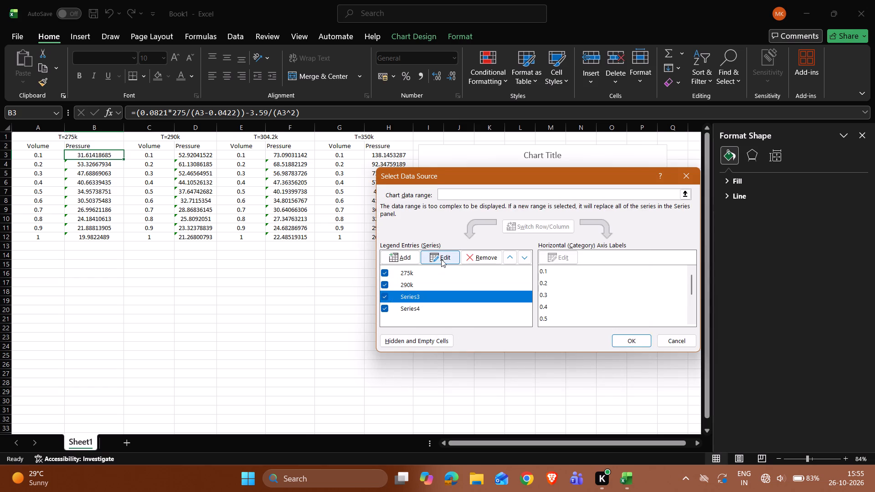
left_click(441, 259)
type("304")
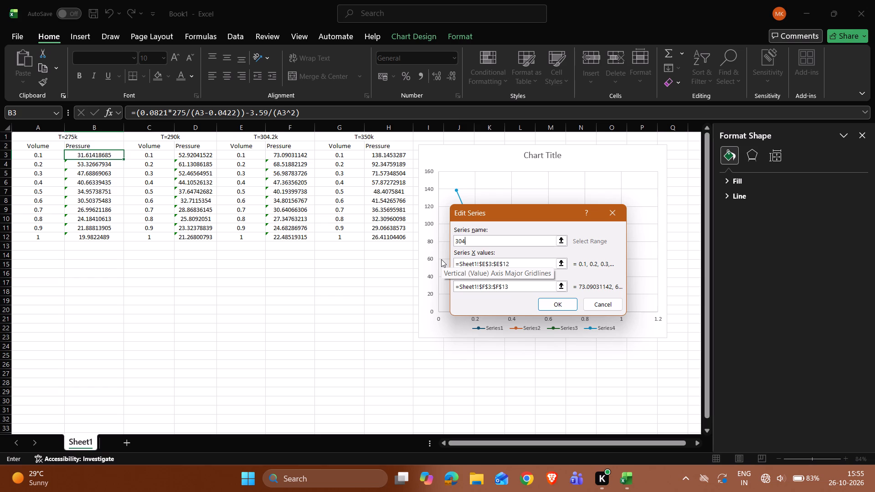
type(".2")
type("k'")
key("Return")
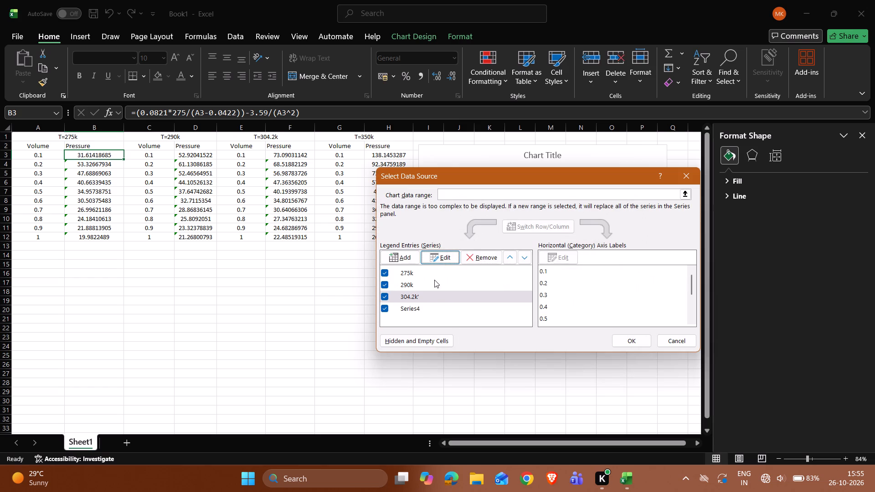
Correct the third series' name to 304.2k, removing the stray apostrophe along with the surrounding formula characters.
left_click(447, 261)
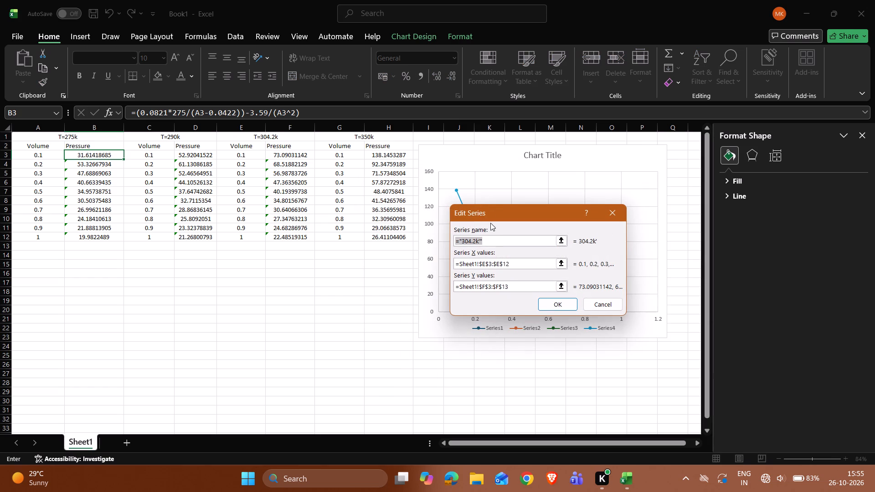
left_click(489, 236)
left_click(489, 241)
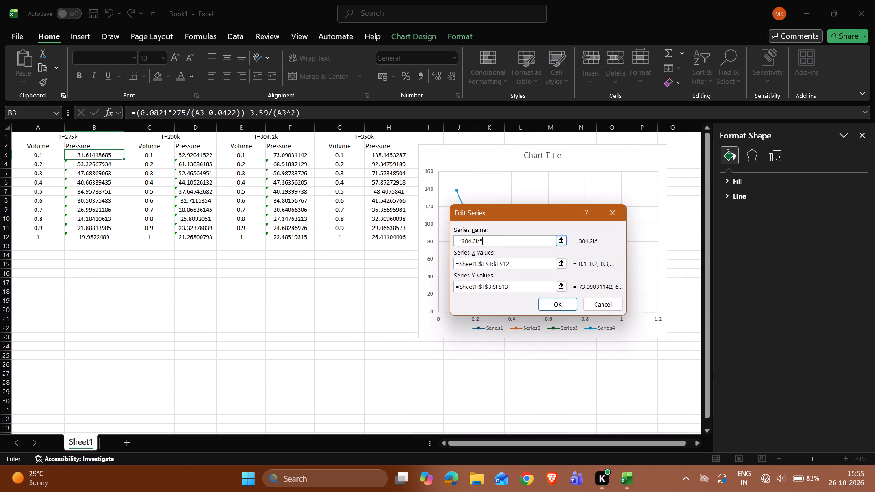
key("BackSpace")
key("BackSpace")
left_click_drag(460, 242, 465, 244)
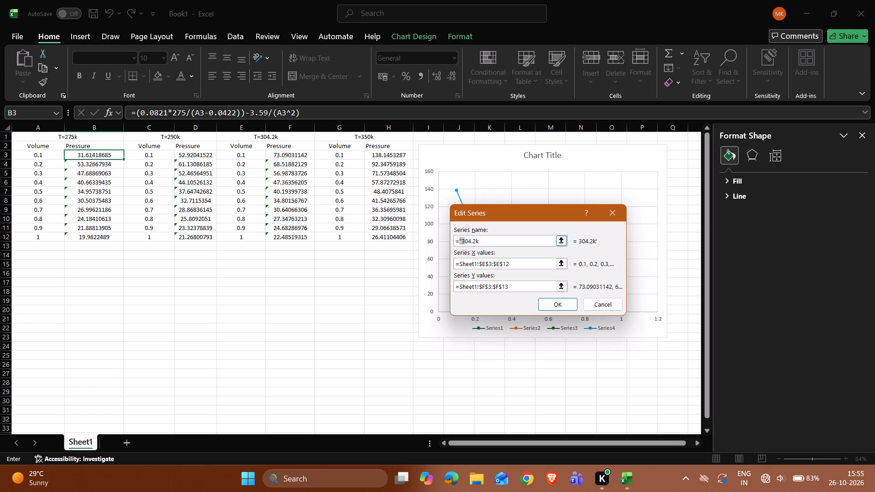
left_click_drag(465, 244, 465, 243)
left_click(465, 243)
left_click(462, 241)
key("BackSpace")
left_click(563, 307)
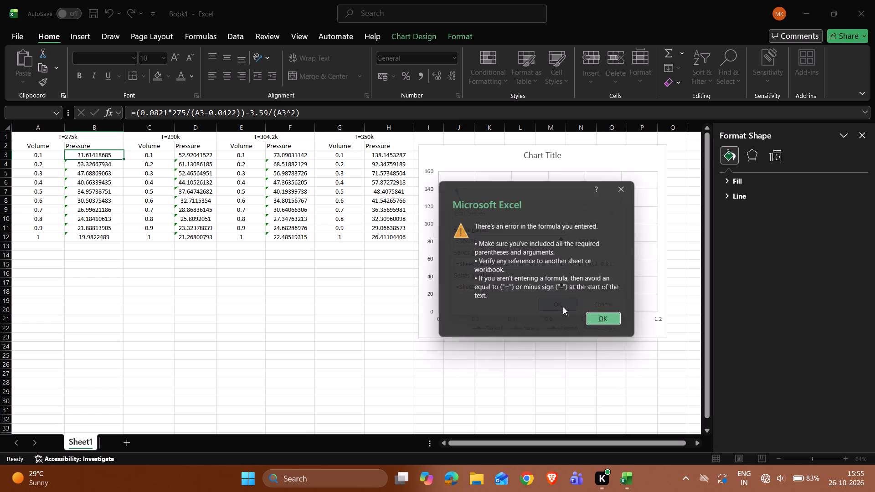
left_click(606, 319)
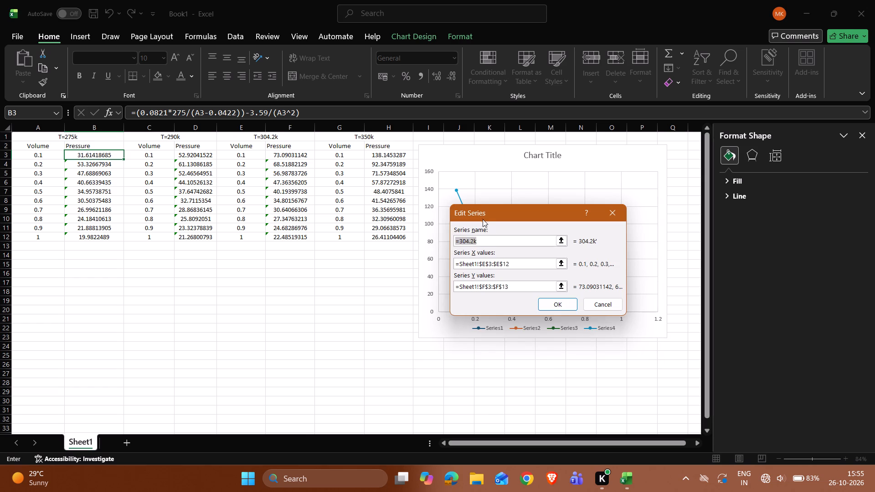
left_click(460, 241)
key("BackSpace")
key("Return")
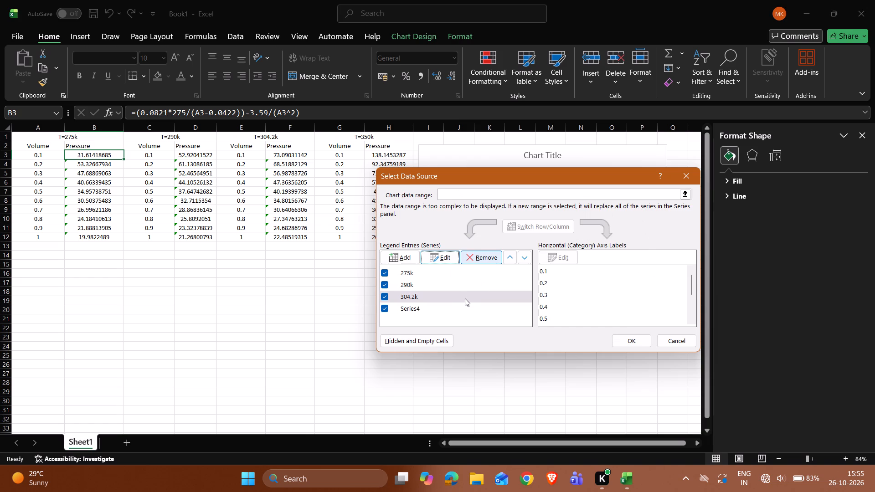
Rename Series4 as 350k and apply the data source changes to the chart.
left_click(440, 305)
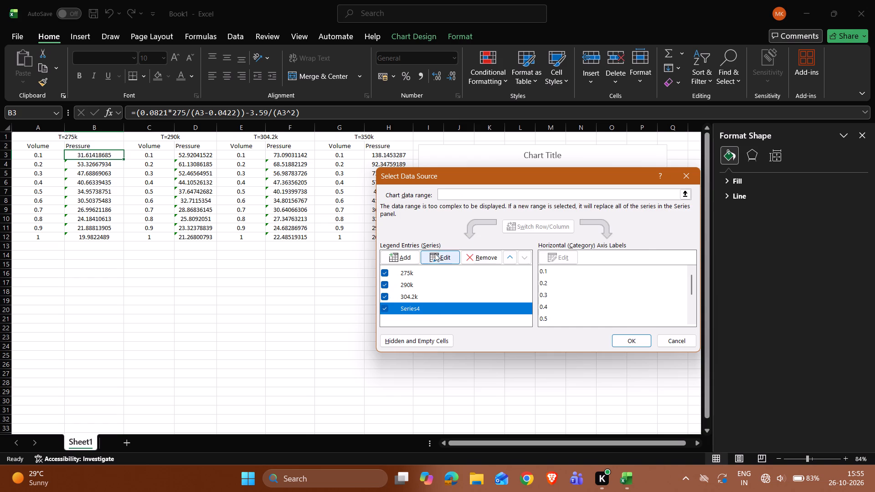
left_click(435, 255)
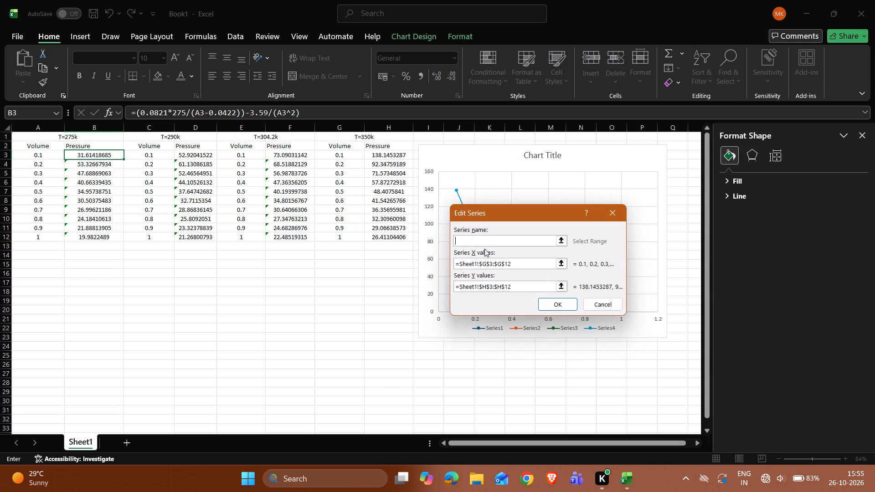
type("350")
key("k")
key("Return")
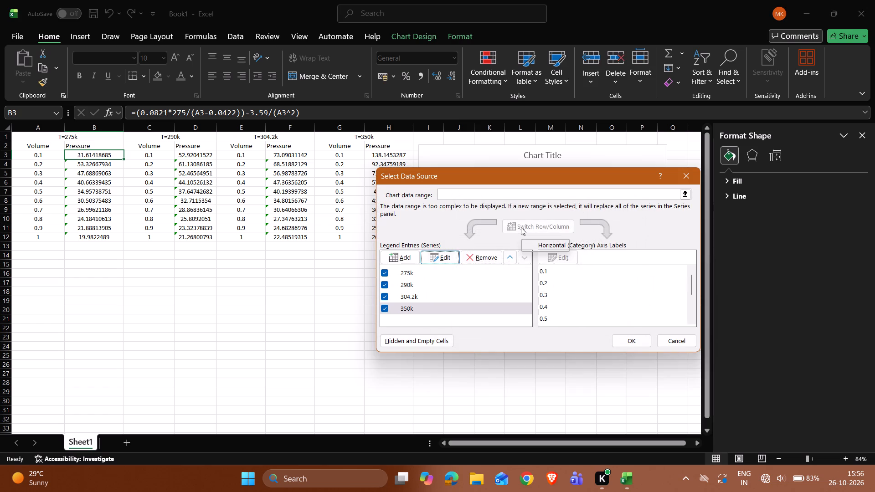
left_click(621, 343)
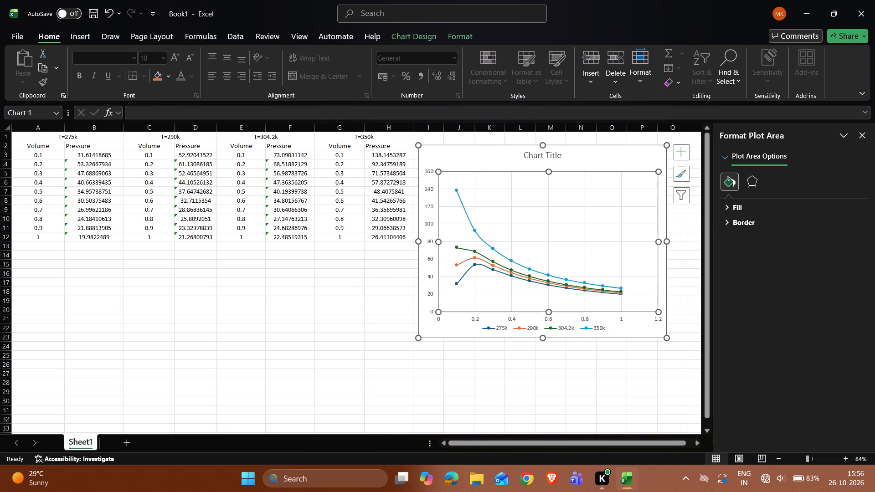
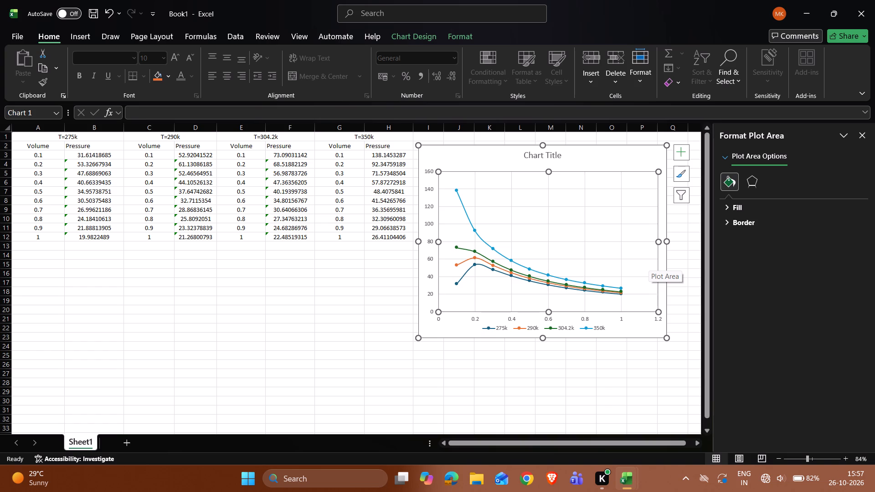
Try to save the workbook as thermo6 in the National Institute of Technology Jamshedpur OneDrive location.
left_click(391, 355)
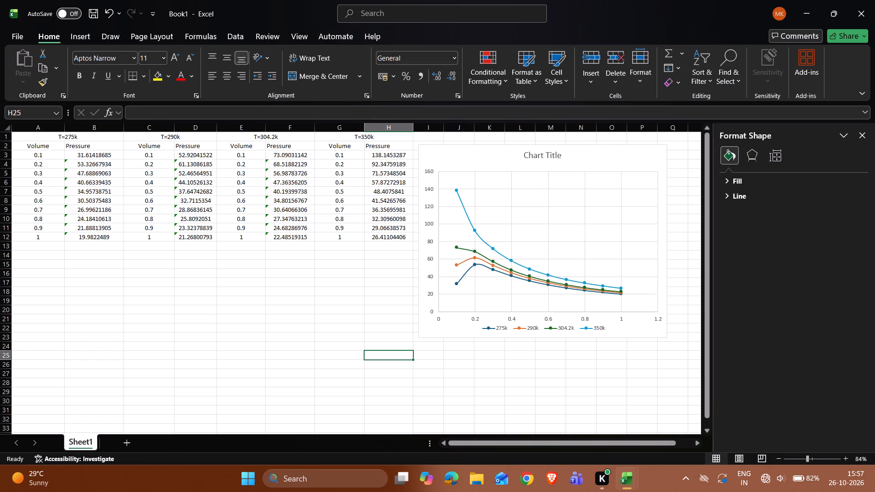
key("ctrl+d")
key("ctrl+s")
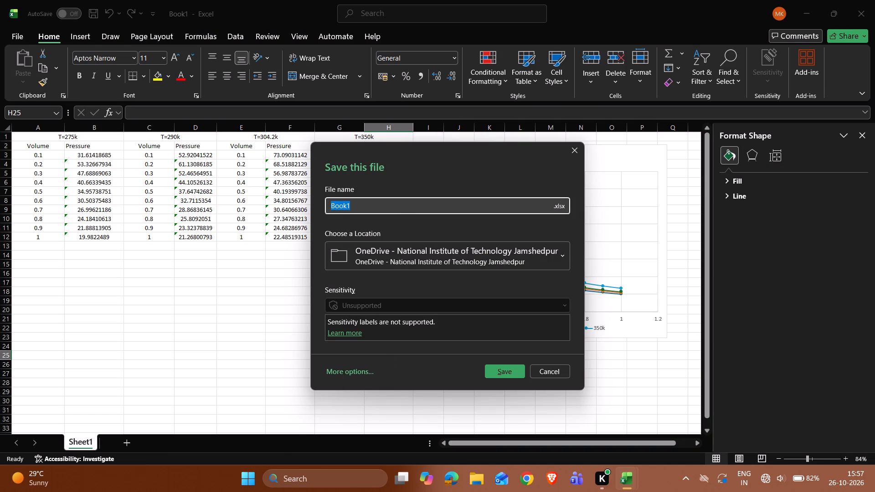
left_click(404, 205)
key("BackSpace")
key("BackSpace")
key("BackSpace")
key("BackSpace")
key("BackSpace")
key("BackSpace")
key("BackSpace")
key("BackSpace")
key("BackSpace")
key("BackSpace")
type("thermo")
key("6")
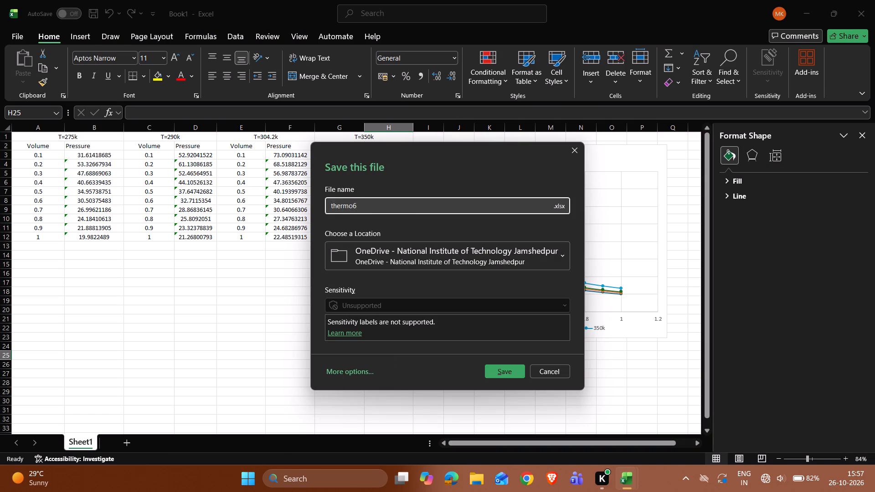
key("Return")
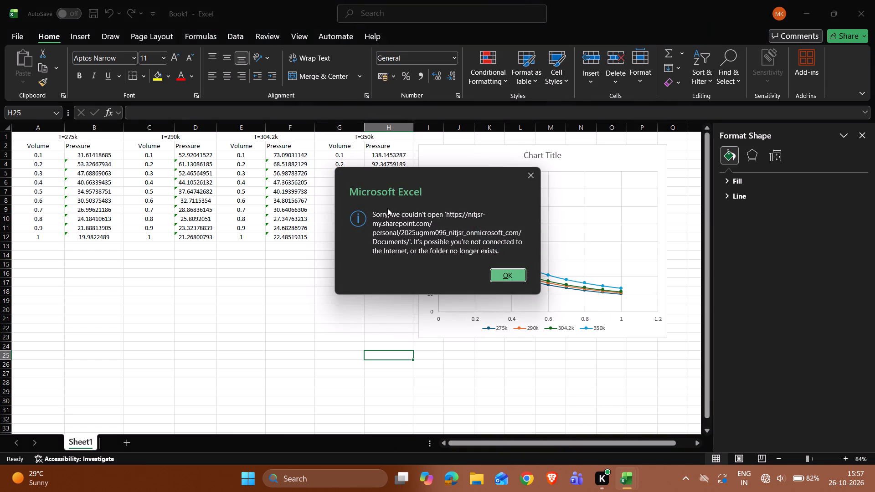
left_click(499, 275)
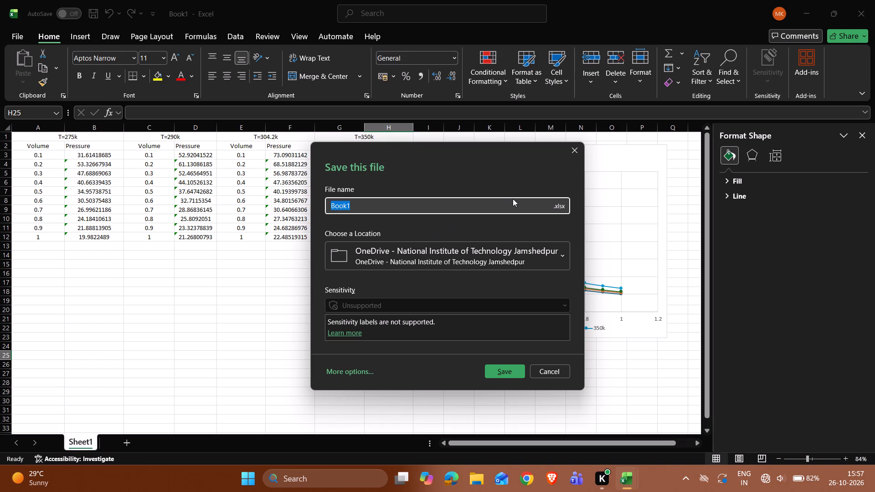
Save the workbook as thermo6 in the local Documents folder.
left_click(392, 258)
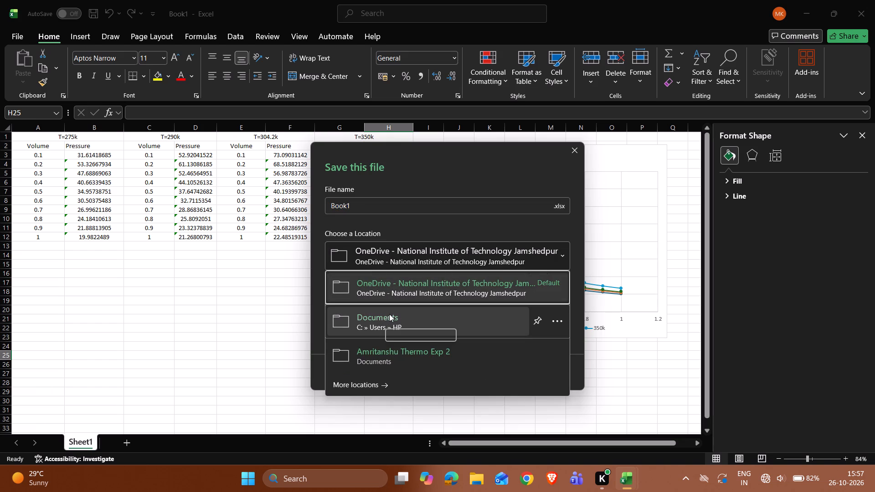
scroll(389, 314, "down", 1)
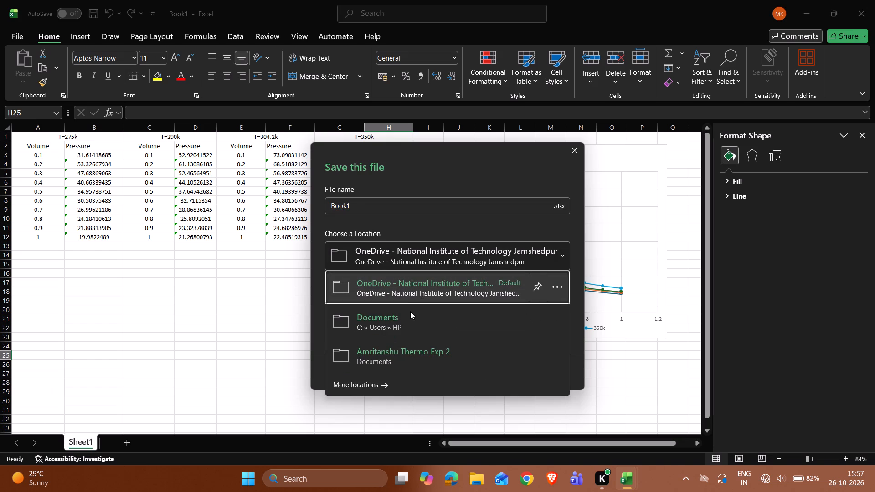
left_click(410, 313)
left_click(378, 203)
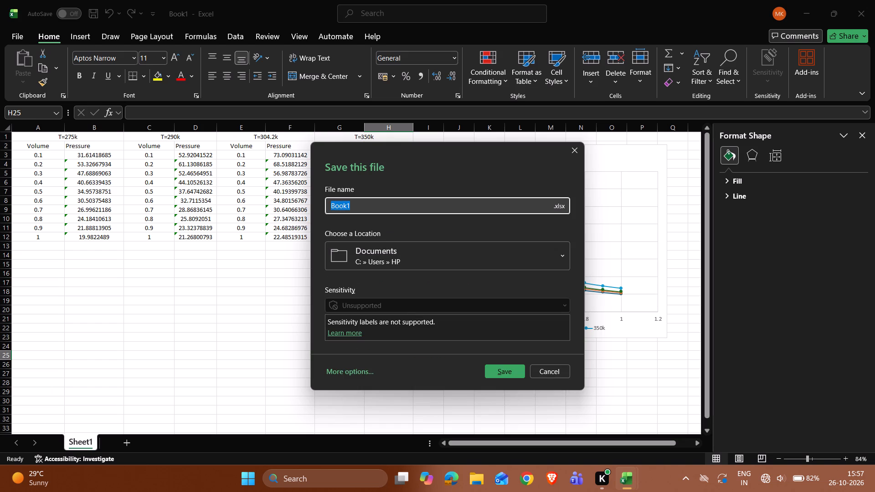
type("thermo")
key("6")
key("Return")
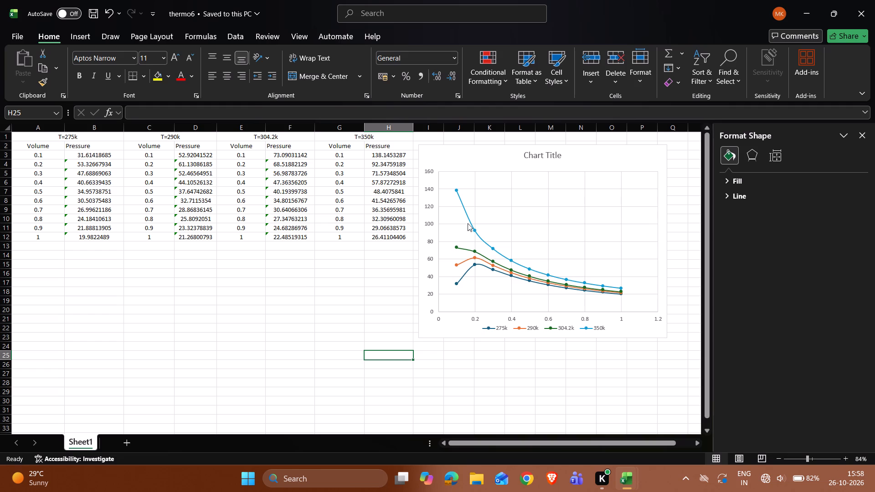
Check the saved workbook's file name and location details.
left_click(172, 16)
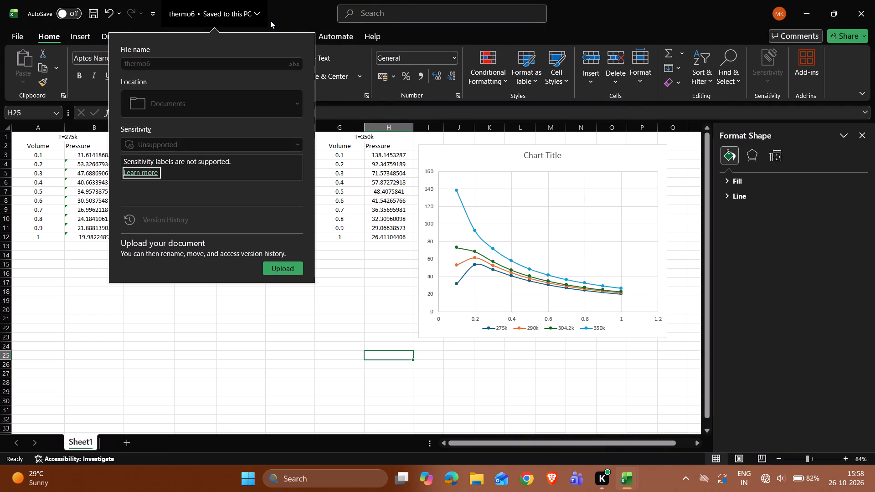
left_click(270, 20)
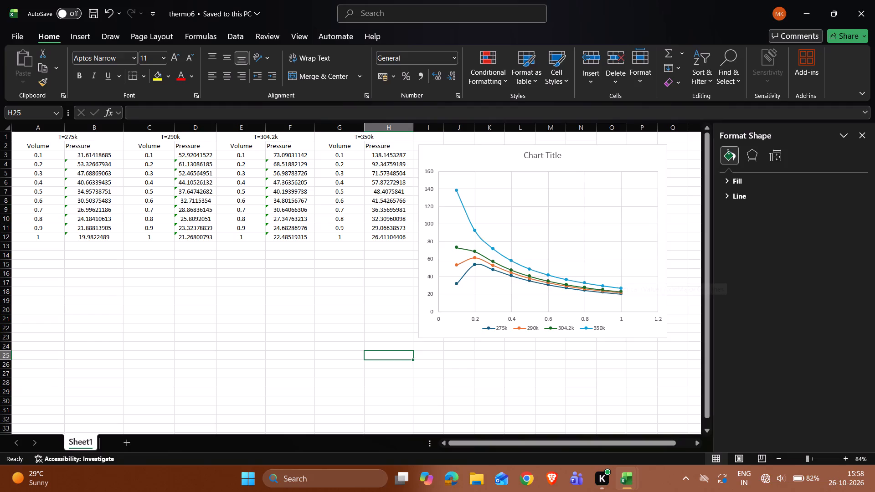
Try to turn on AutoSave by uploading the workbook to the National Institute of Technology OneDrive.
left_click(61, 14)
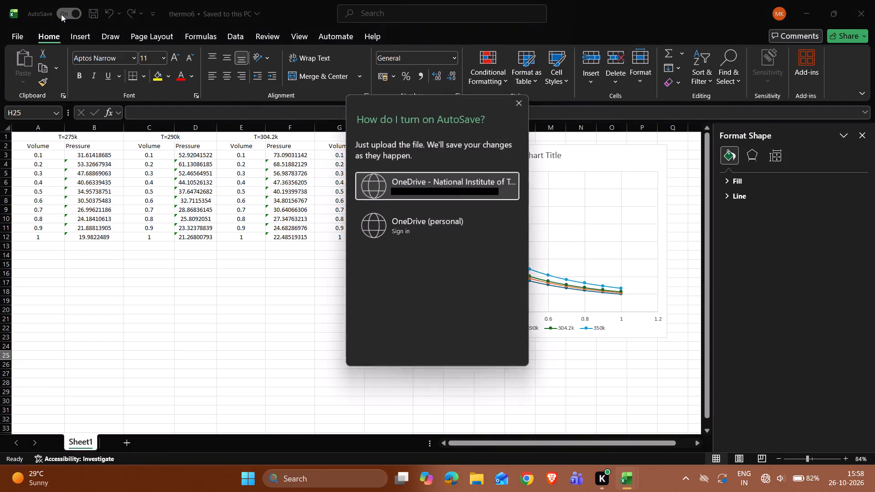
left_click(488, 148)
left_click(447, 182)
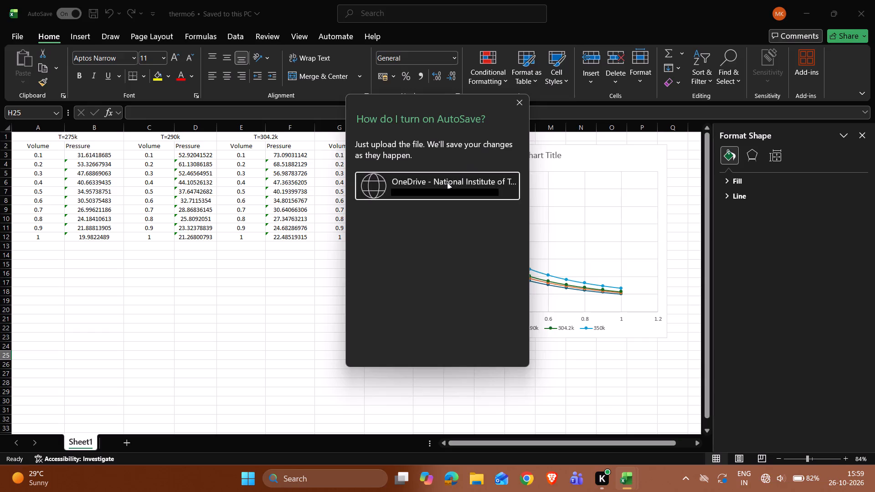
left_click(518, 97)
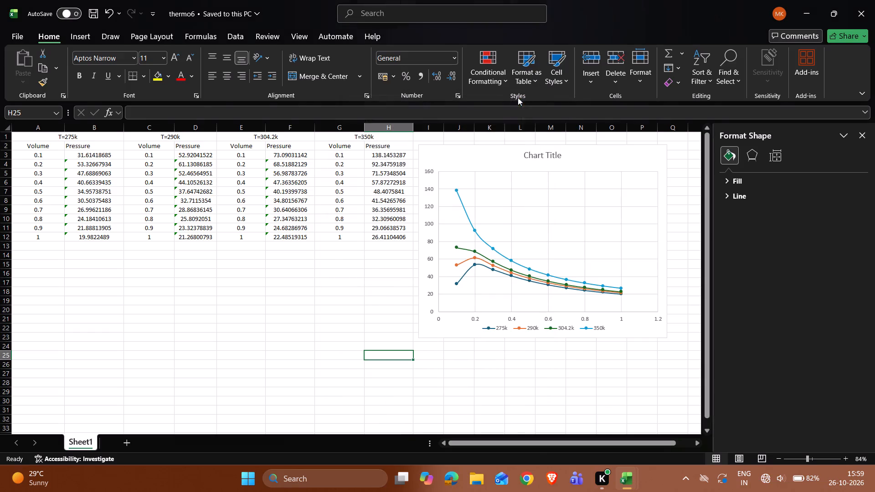
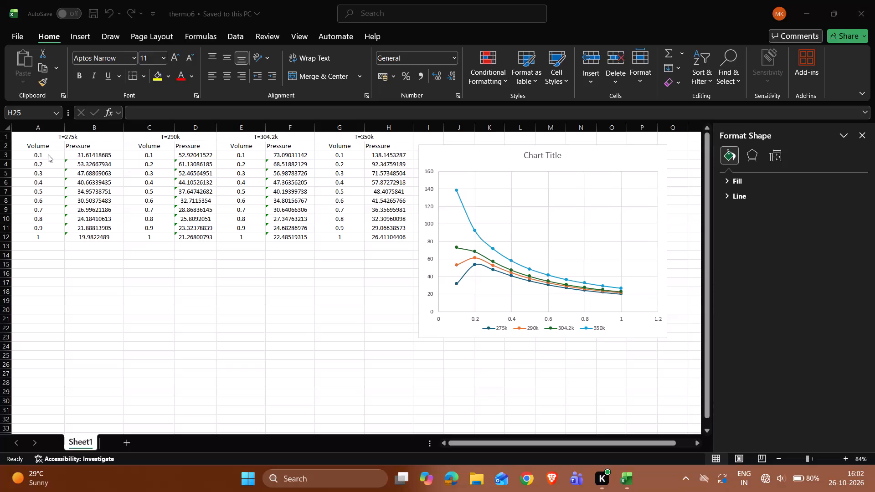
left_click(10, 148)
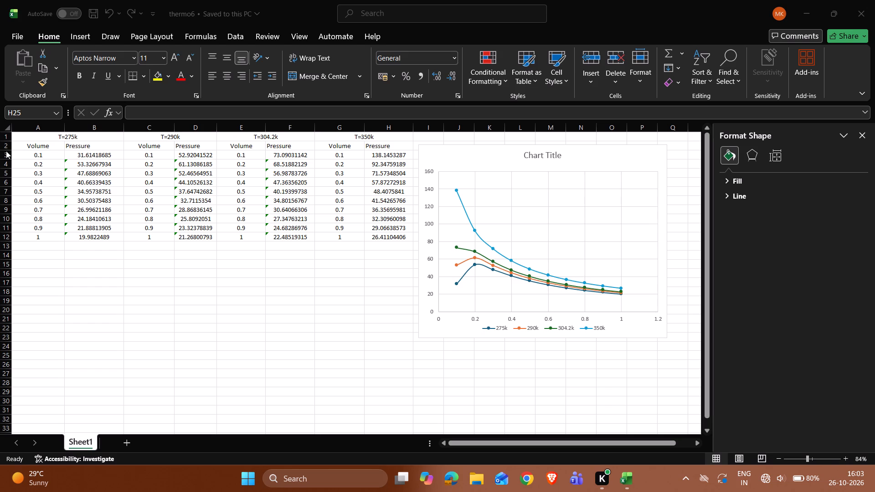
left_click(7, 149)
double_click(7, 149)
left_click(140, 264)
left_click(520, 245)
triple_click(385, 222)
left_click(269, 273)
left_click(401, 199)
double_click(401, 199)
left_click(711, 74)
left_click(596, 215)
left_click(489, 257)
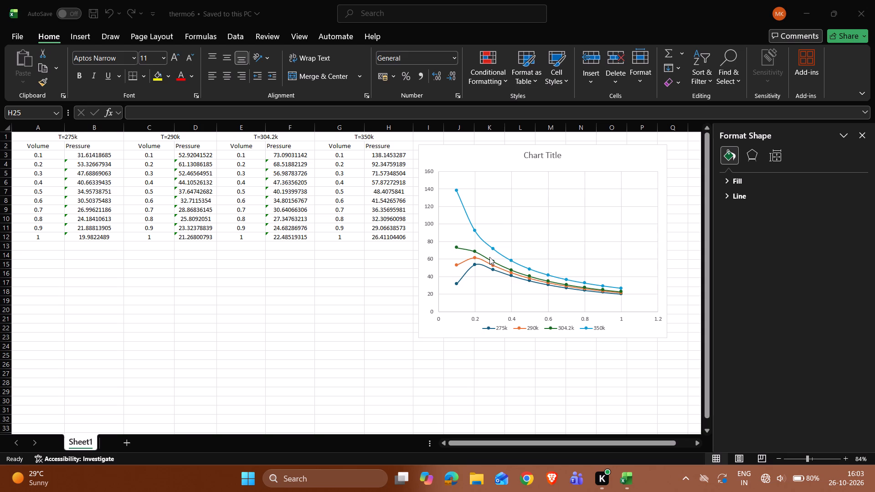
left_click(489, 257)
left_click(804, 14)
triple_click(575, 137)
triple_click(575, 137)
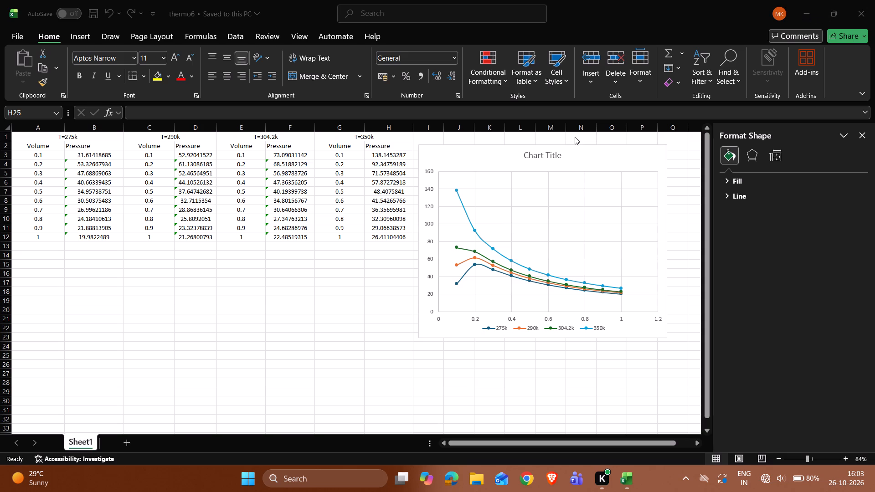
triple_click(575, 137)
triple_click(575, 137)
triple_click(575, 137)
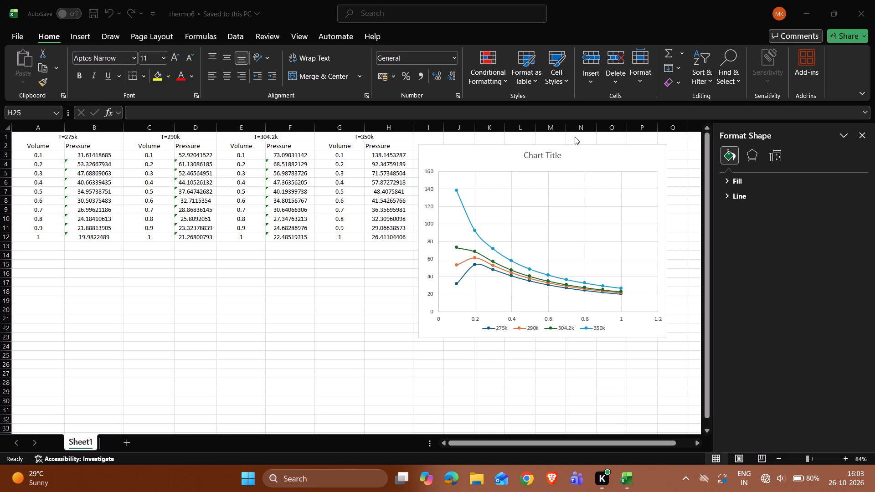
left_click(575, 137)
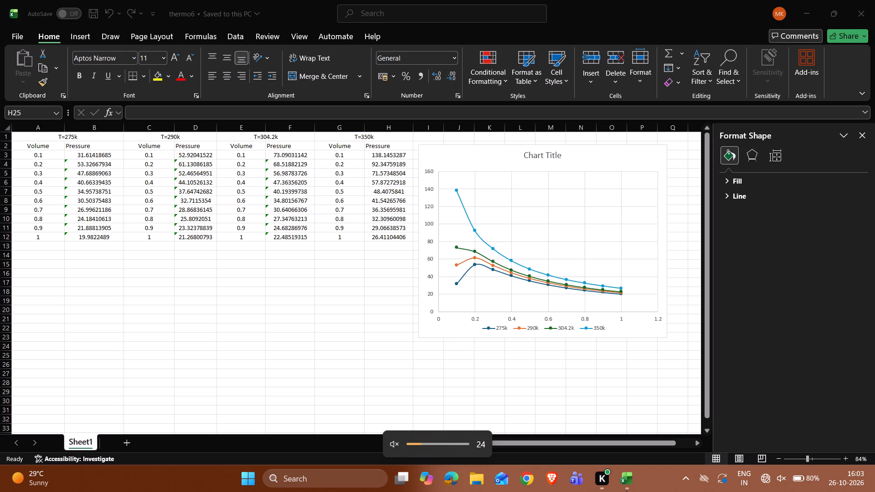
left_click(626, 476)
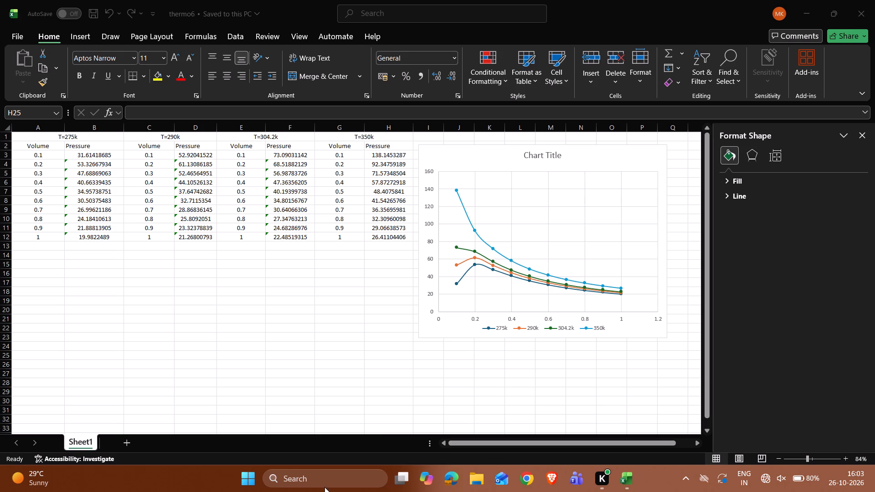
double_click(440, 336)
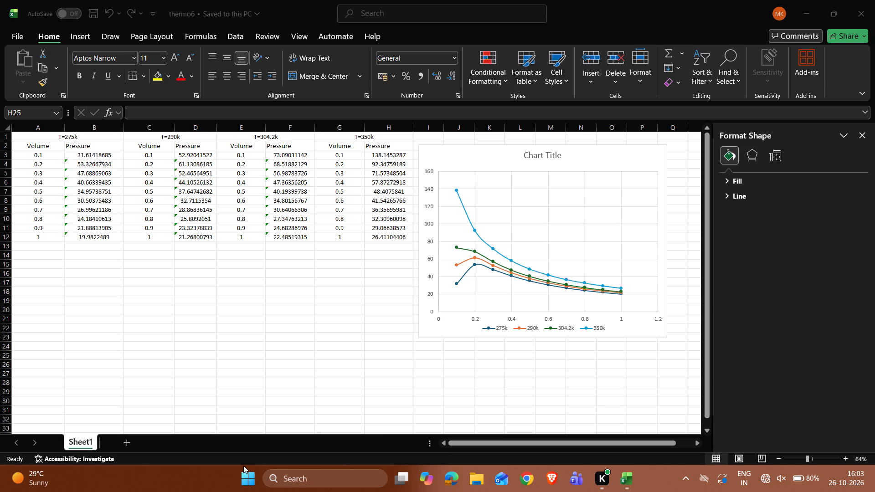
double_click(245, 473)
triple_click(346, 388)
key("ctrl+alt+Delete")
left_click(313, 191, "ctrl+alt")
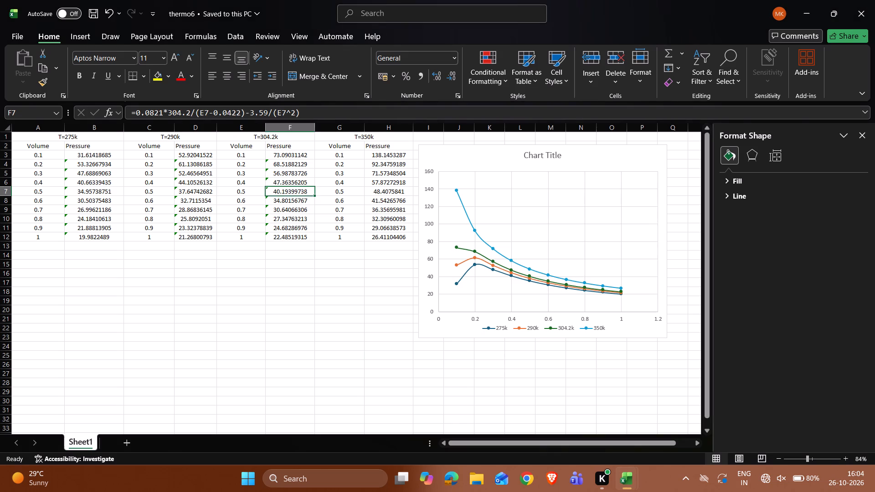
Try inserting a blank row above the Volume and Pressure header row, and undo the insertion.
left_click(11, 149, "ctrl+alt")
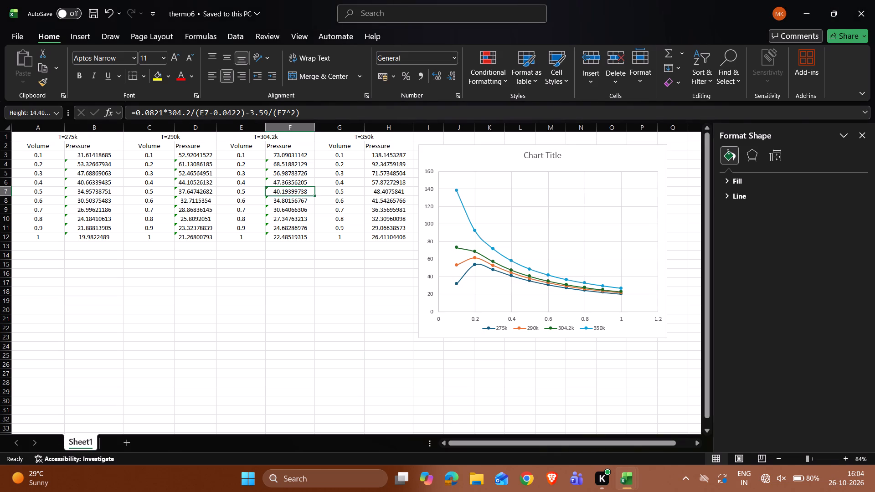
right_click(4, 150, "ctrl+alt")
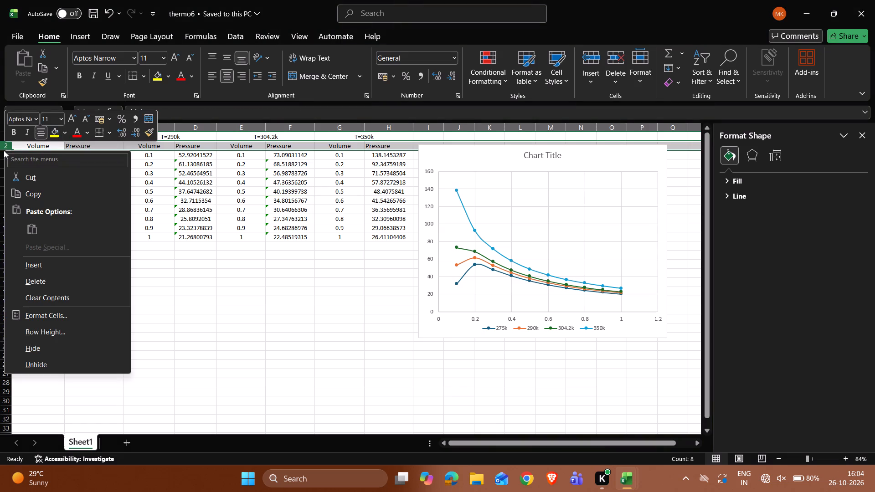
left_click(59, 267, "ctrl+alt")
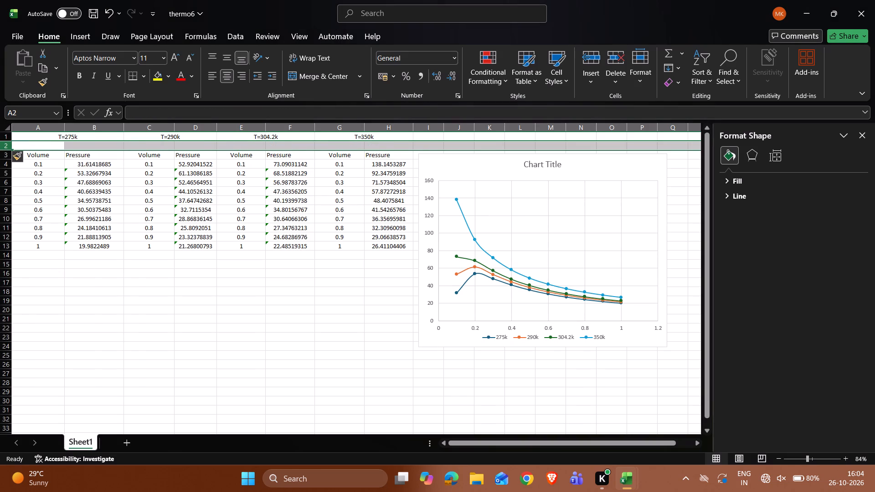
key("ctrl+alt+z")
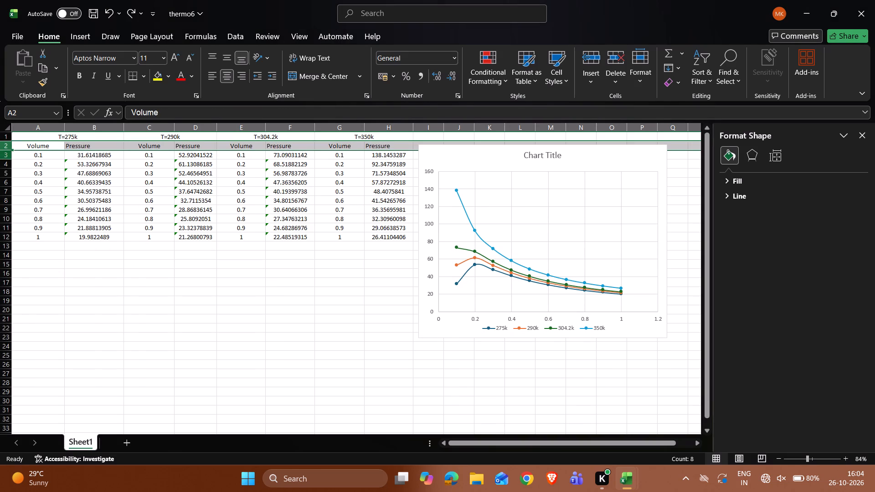
Insert five blank rows between the Volume and Pressure headers and the 0.1 volume row.
right_click(9, 154, "alt")
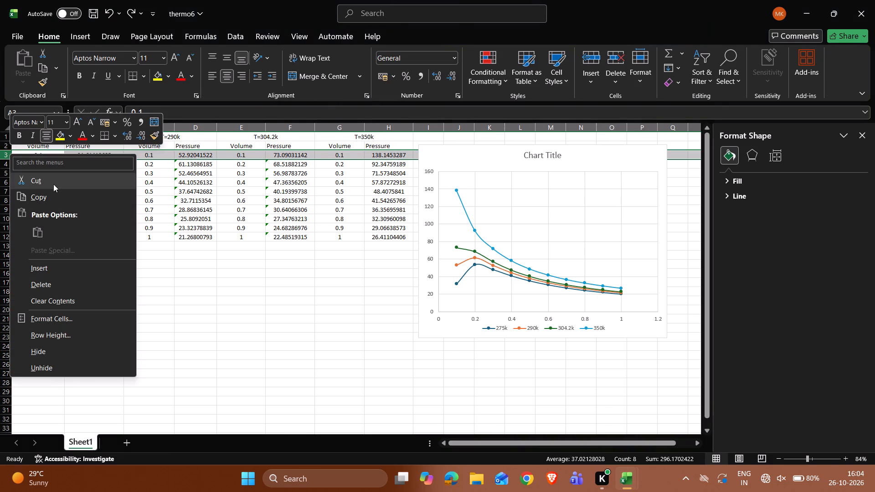
left_click(69, 272, "alt")
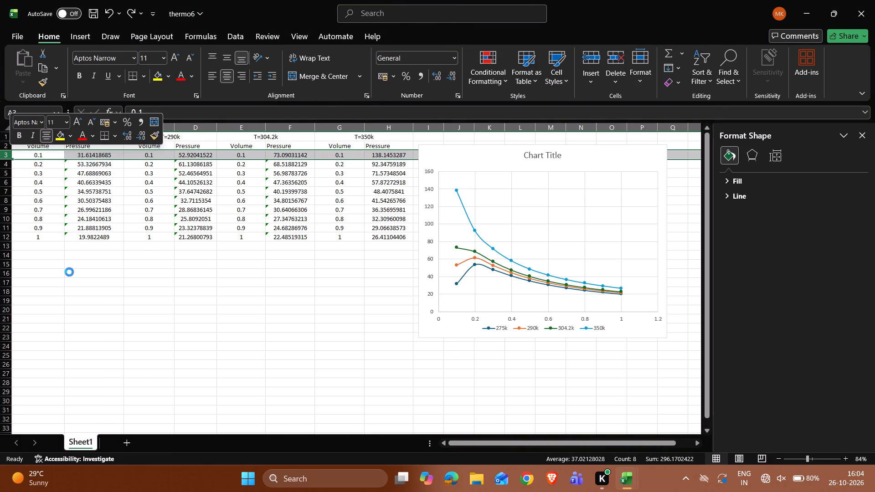
right_click(7, 155, "alt")
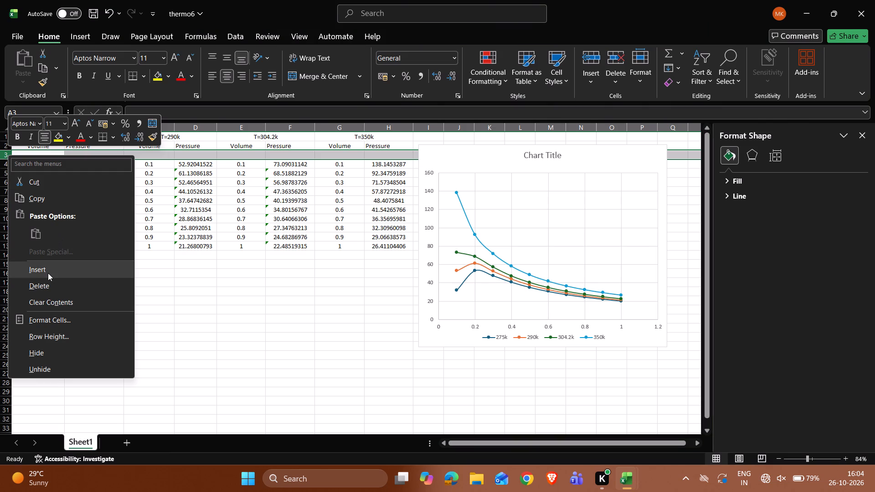
left_click(48, 273, "alt")
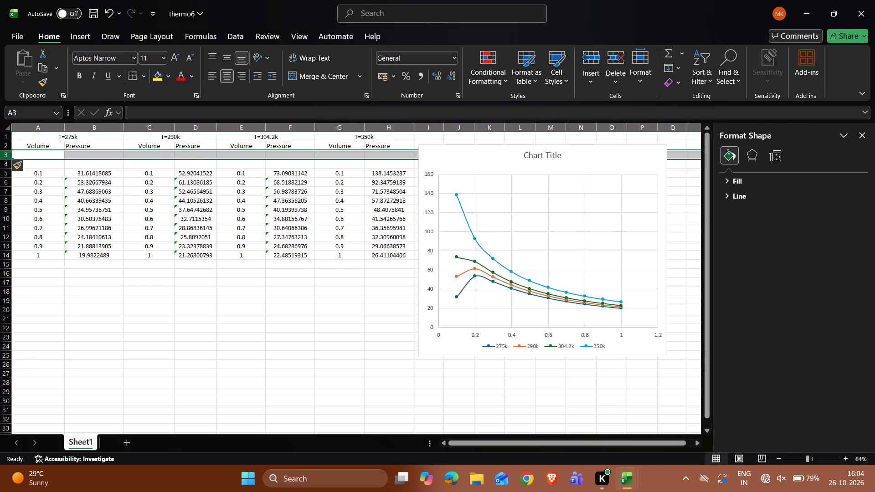
right_click(8, 157, "alt")
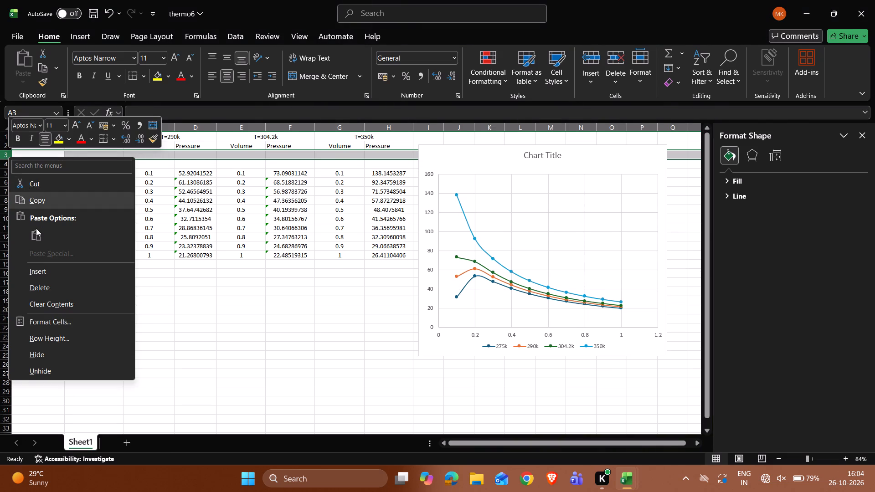
left_click(47, 274, "alt")
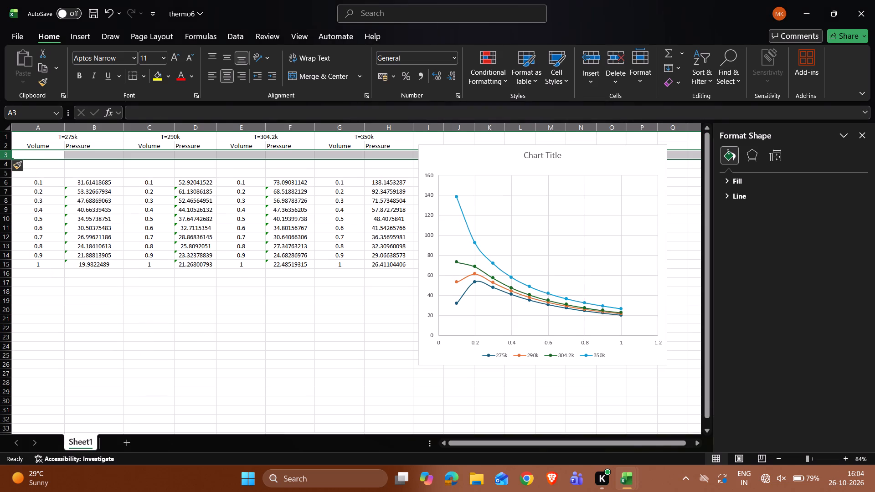
right_click(9, 155, "alt")
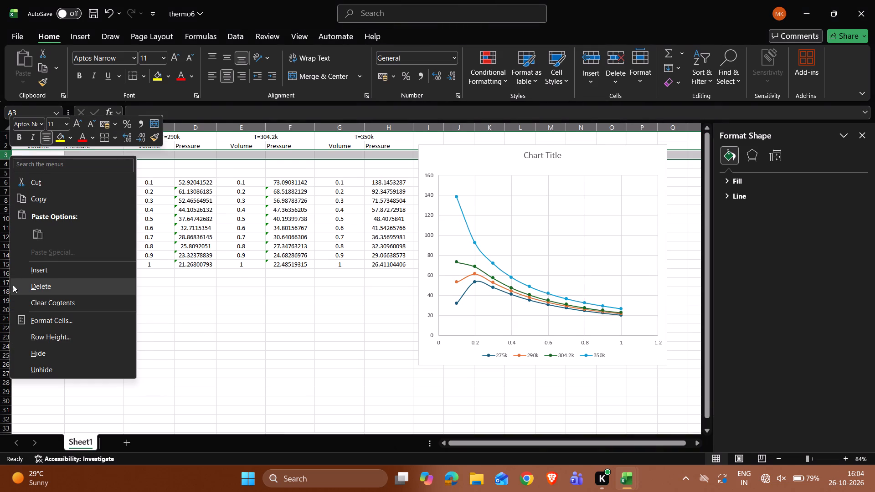
left_click(29, 272, "alt")
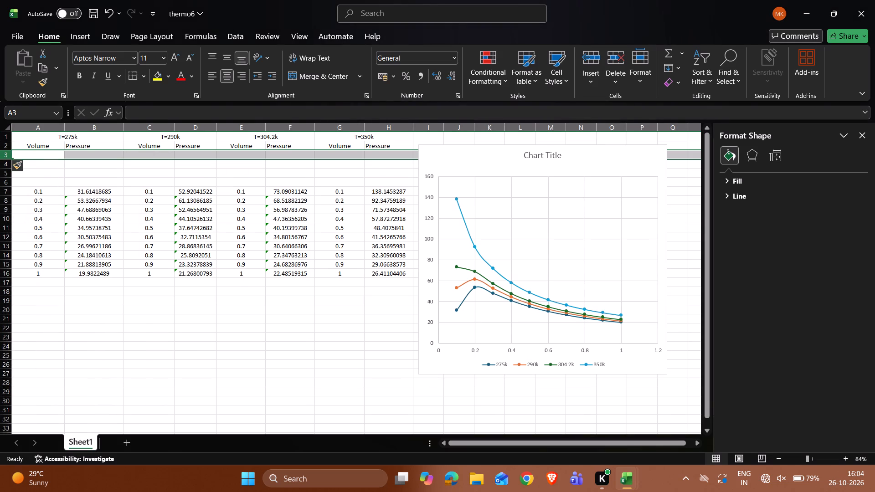
right_click(8, 153, "alt")
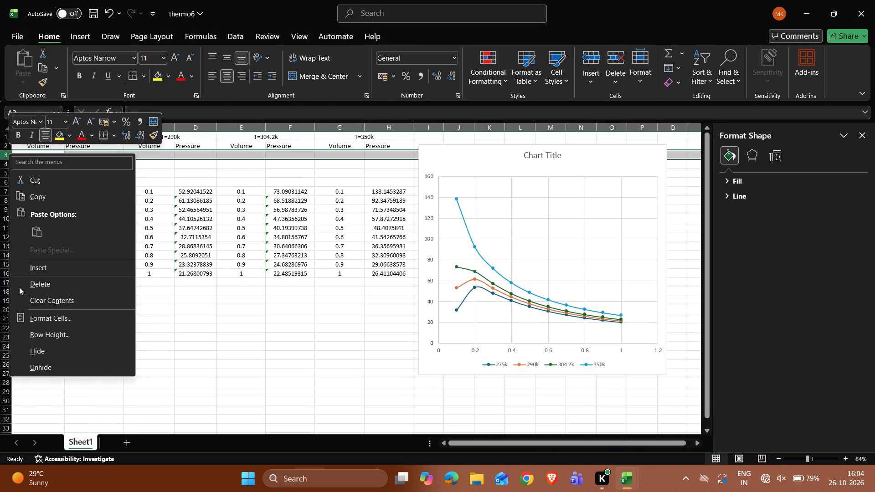
left_click(31, 270, "alt")
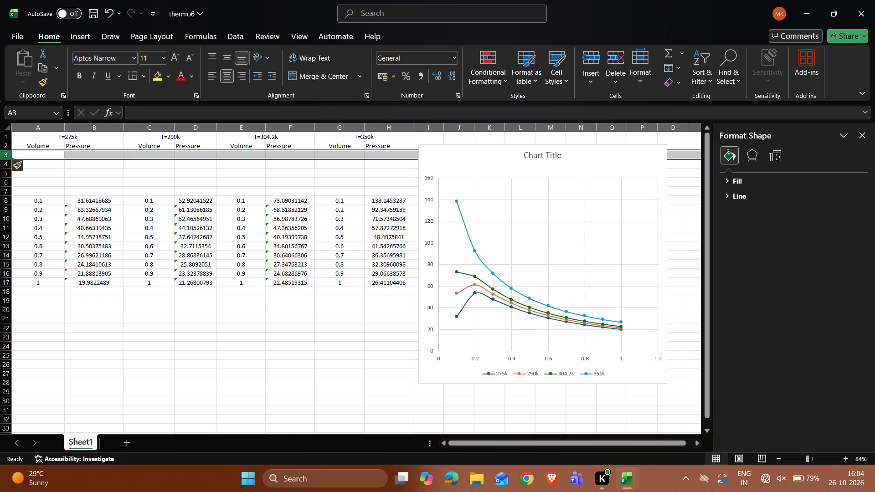
Enter 0.01 as the first volume in cell A3 of the T=275k table.
left_click(46, 158, "alt")
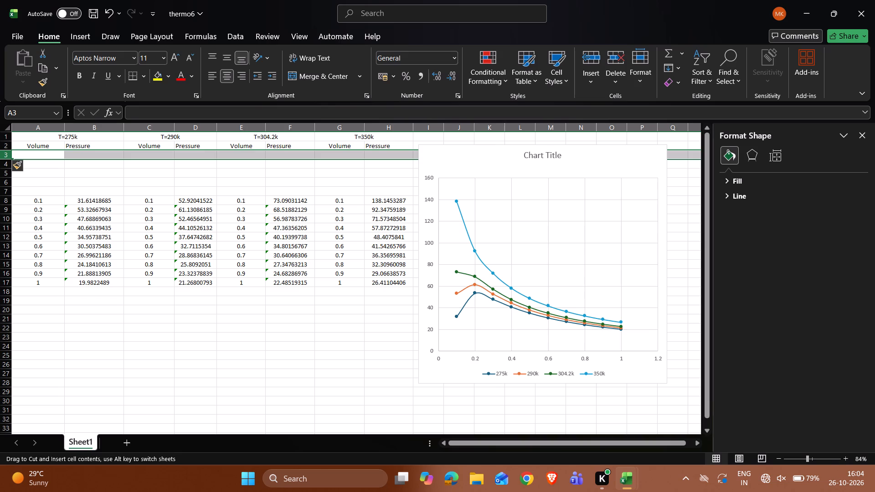
left_click(52, 153, "alt")
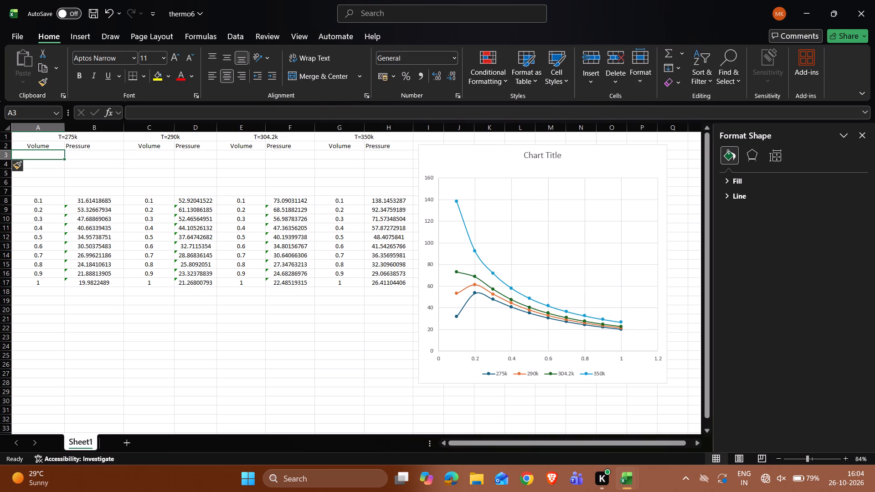
key("alt+0")
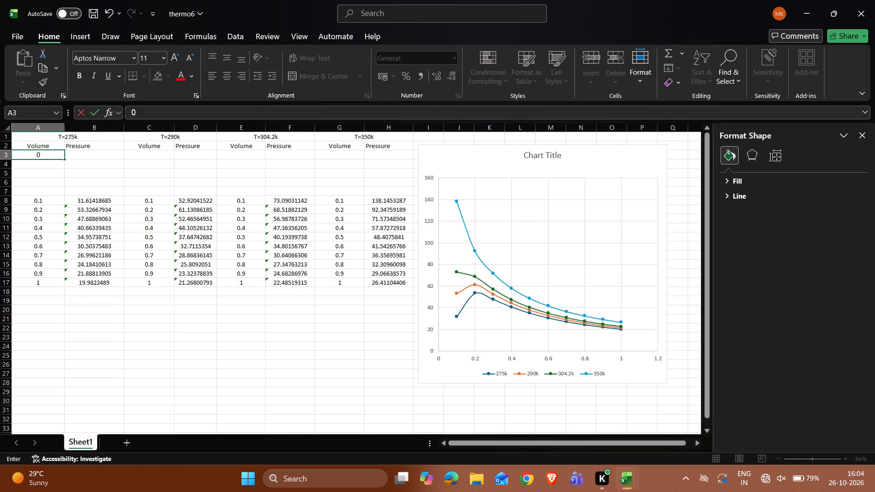
key("alt+period")
key("alt+0")
key("alt+0")
key("alt+1")
key("alt+BackSpace")
key("alt+BackSpace")
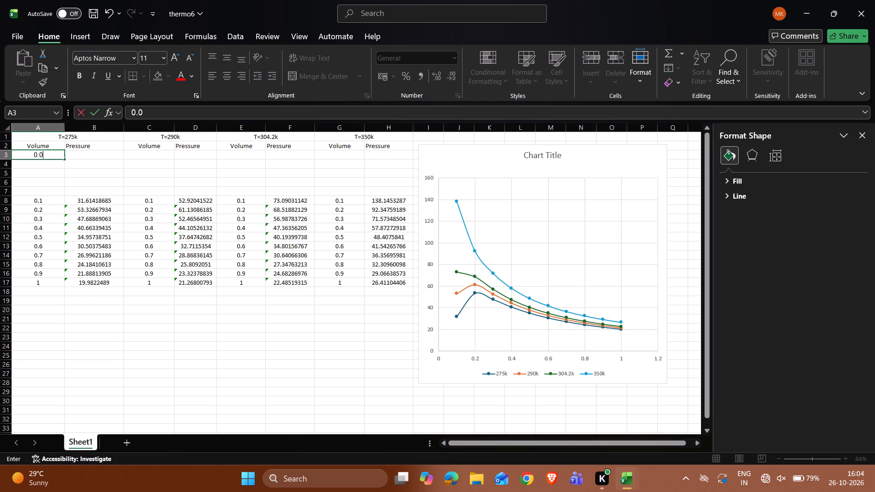
key("alt+1")
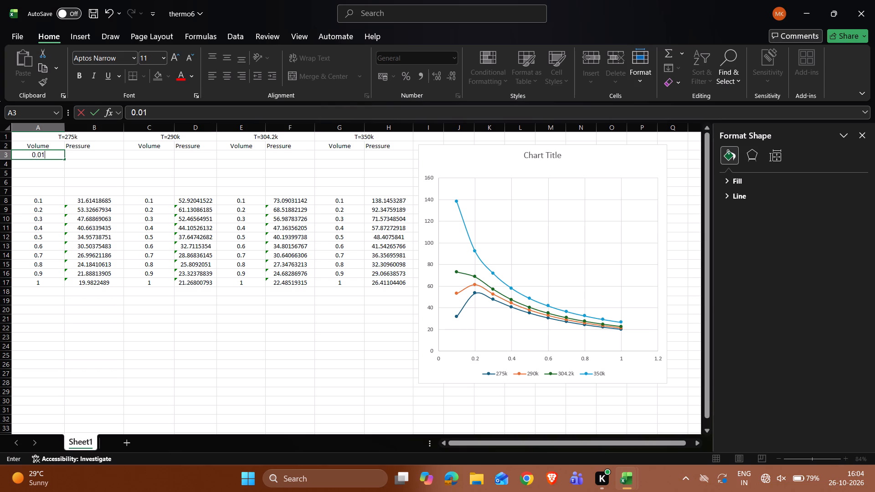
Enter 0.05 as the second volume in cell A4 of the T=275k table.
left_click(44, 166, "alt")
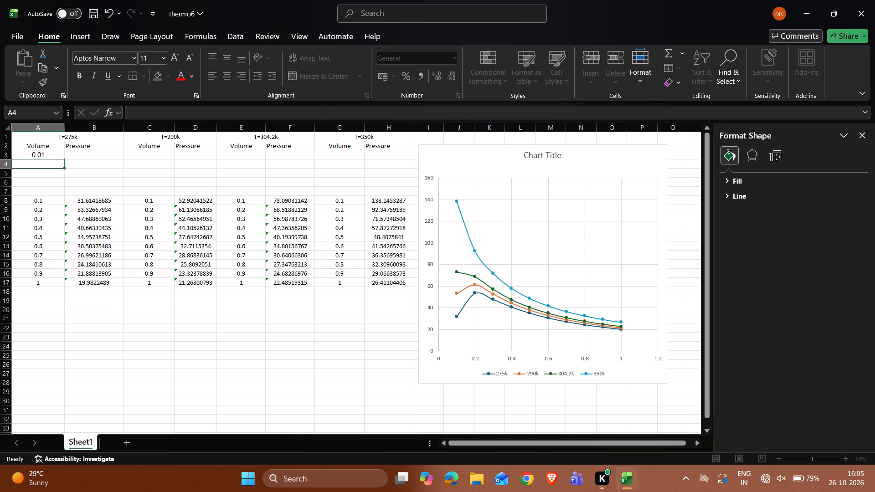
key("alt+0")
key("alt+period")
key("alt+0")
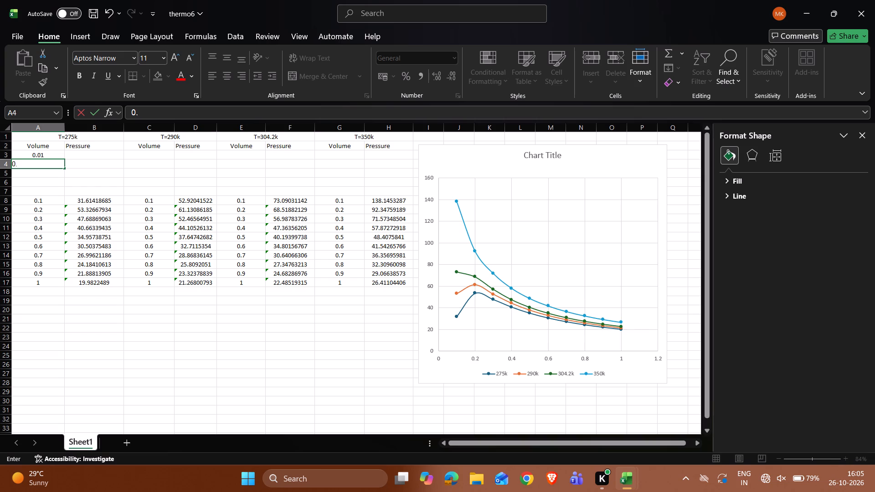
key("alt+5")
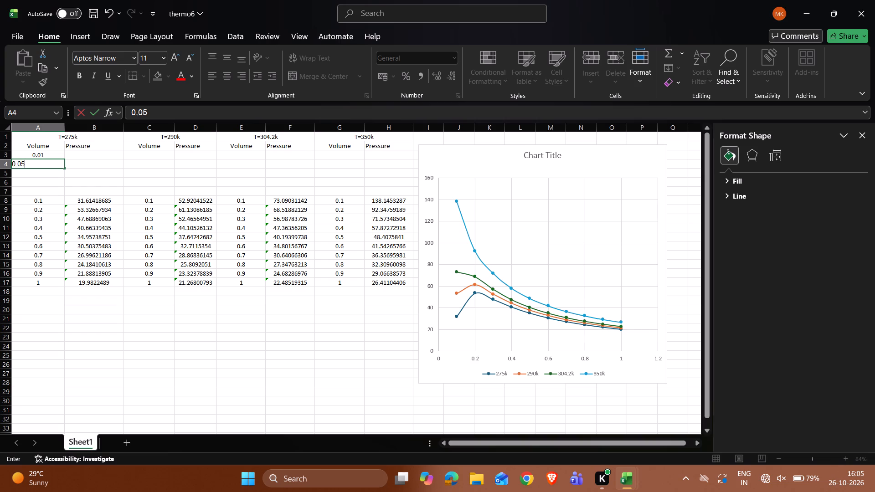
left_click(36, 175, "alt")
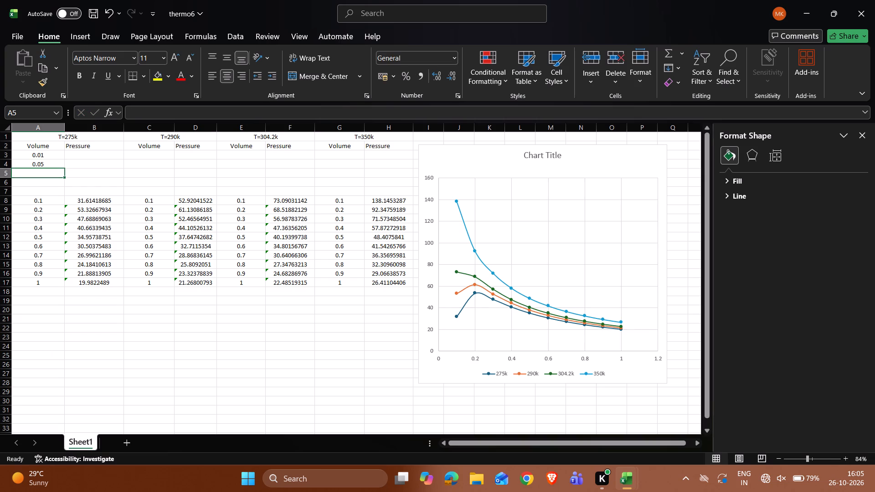
Change the second T=275k volume in cell A4 to 0.02.
left_click(48, 163, "alt")
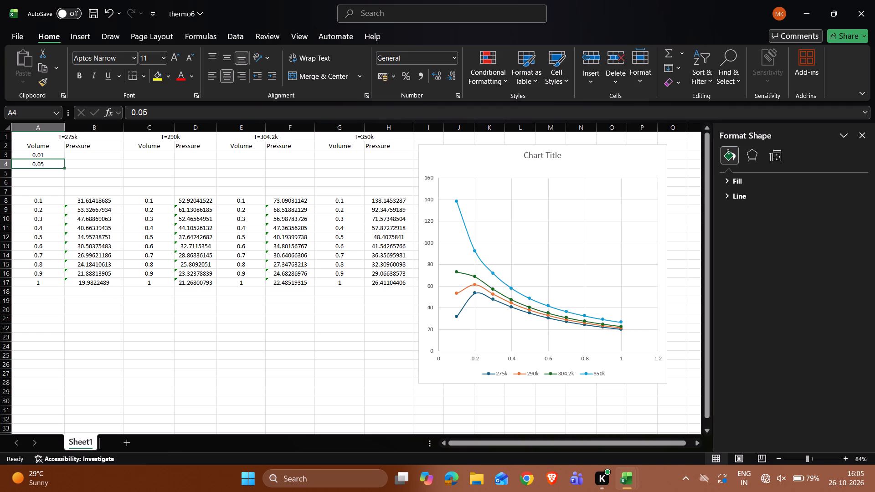
double_click(48, 163, "alt")
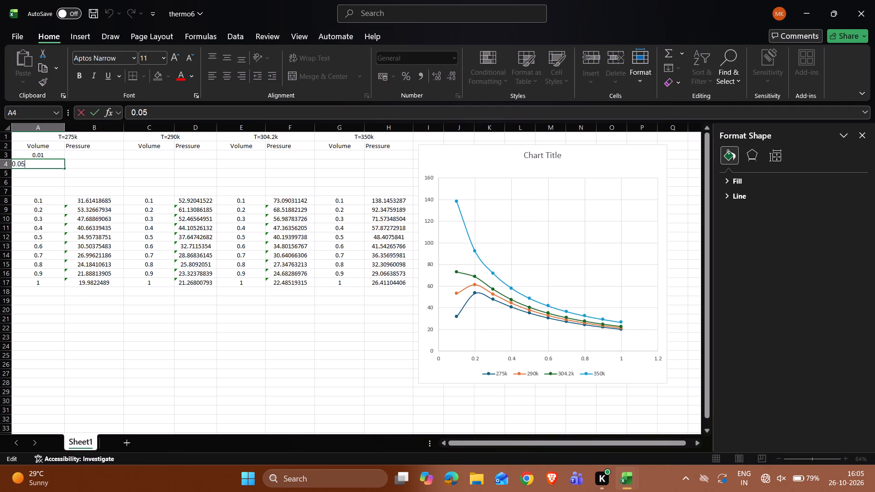
key("alt+BackSpace")
key("alt+2")
key("alt+Return")
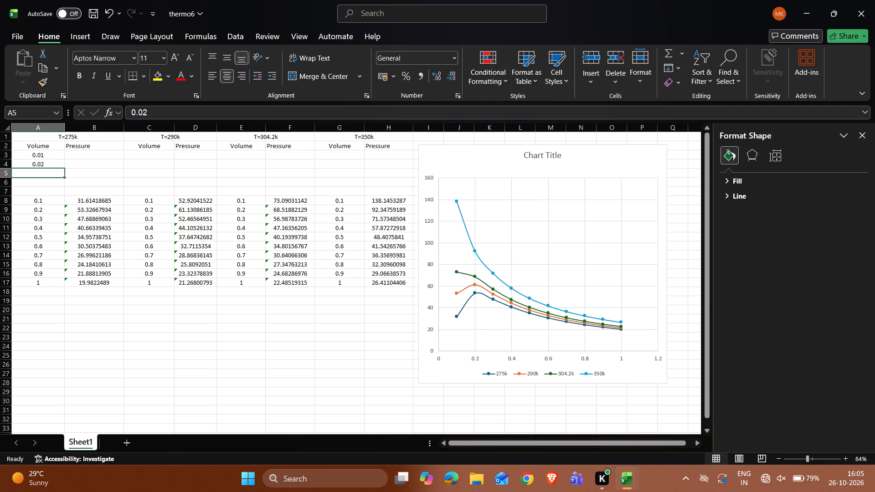
Enter the volumes 0.04, 0.06 and 0.08 in cells A5 to A7 of the T=275k table.
key("alt+0")
key("alt+period")
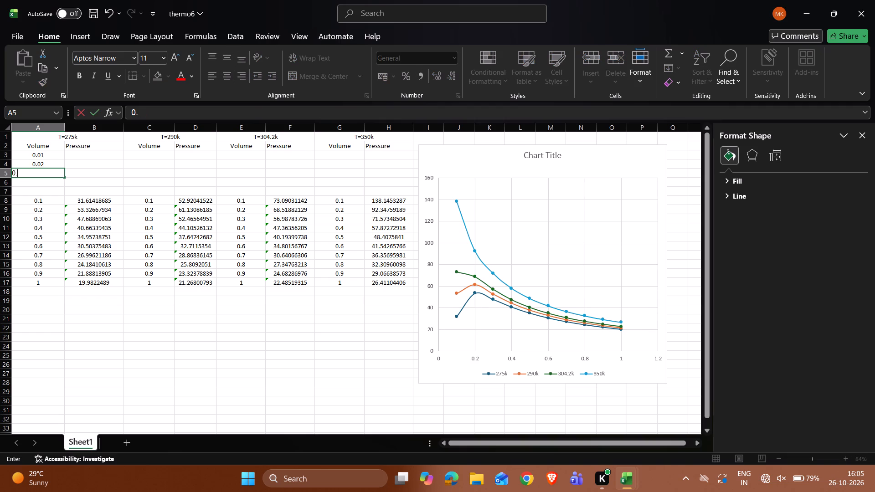
key("alt+0")
key("alt+4")
key("alt+Return")
key("alt+0")
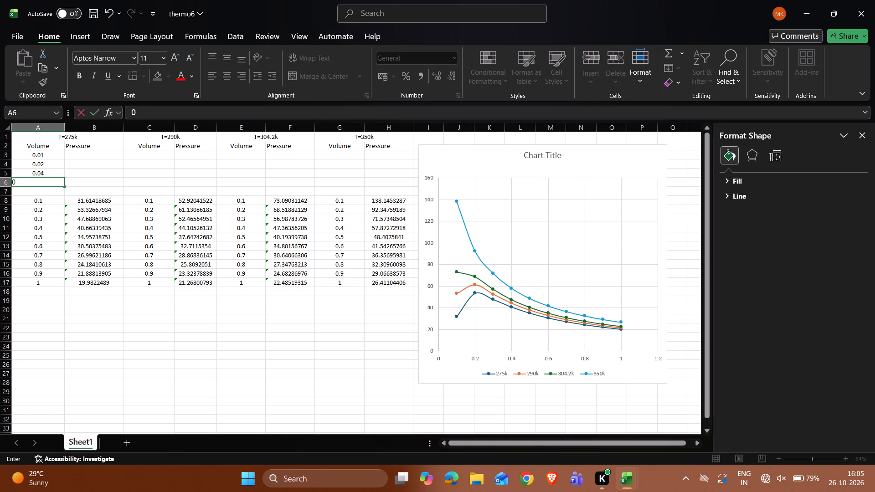
key("alt+period")
key("alt+0")
key("alt+6")
key("alt+Return")
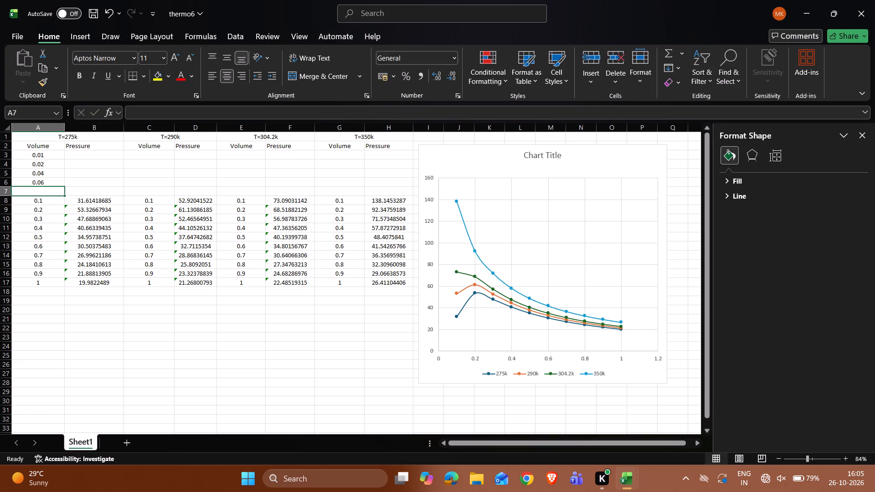
key("alt+0")
key("alt+period")
key("alt+0")
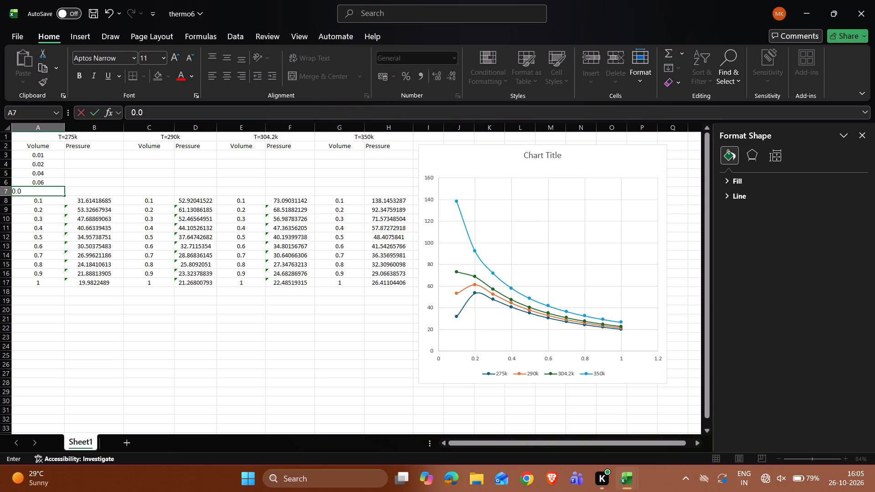
key("alt+8")
key("alt+Return")
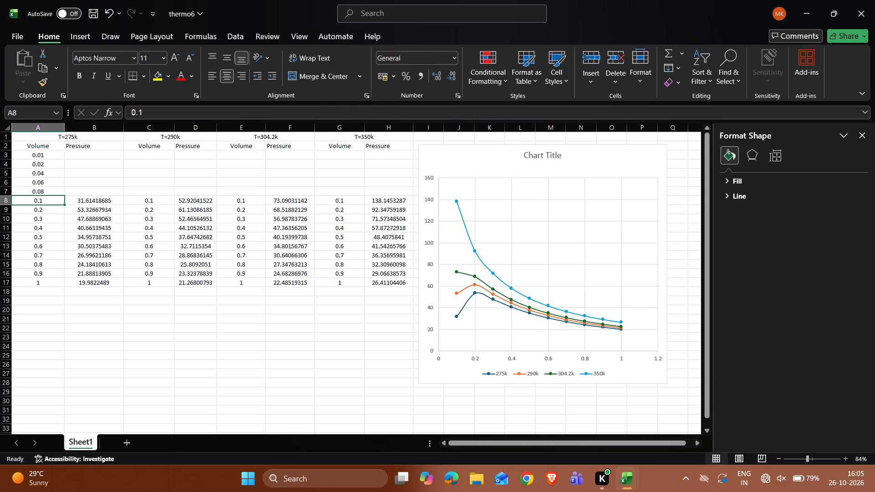
Fill the T=275k pressure formula from cell B8 up through B3 for the new volumes.
left_click(117, 205, "alt")
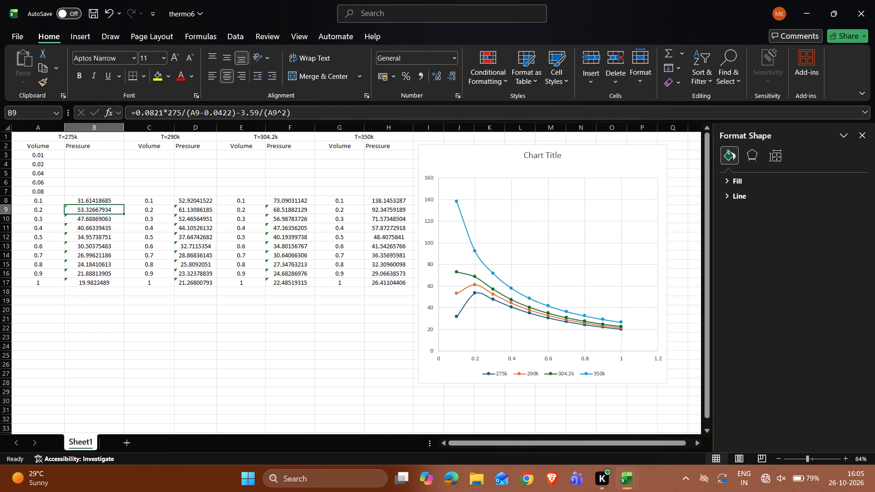
left_click(117, 203, "alt")
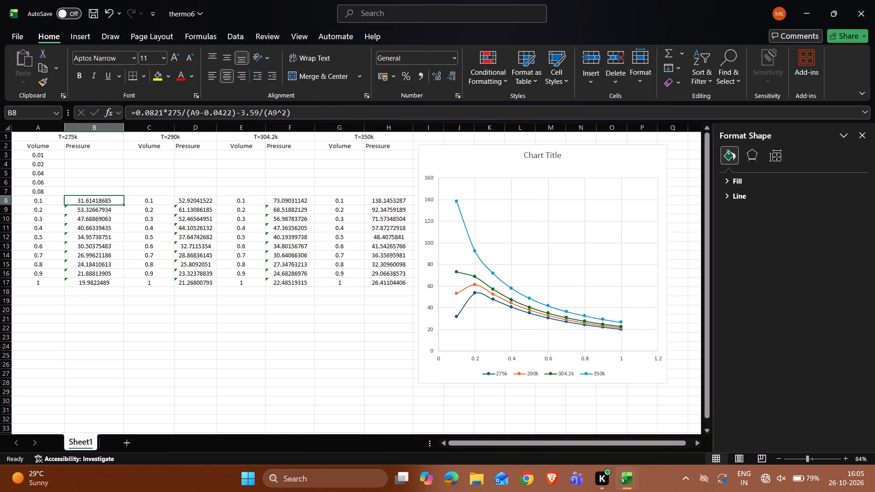
left_click_drag(124, 204, 121, 153, "alt")
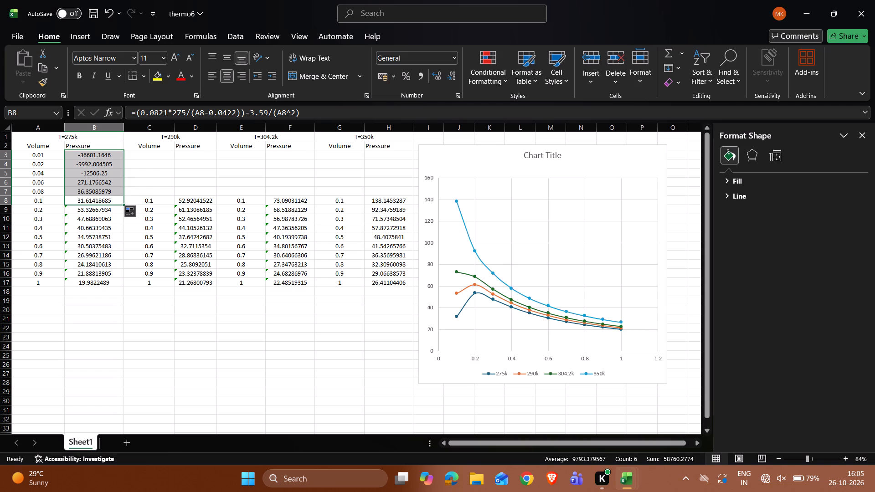
Copy the new volumes in A3:A7 into the blank Volume cells of the 290k, 304.2k and 350k tables, starting at C3, E3 and G3.
left_click_drag(46, 157, 54, 191, "alt")
key("ctrl+alt+c")
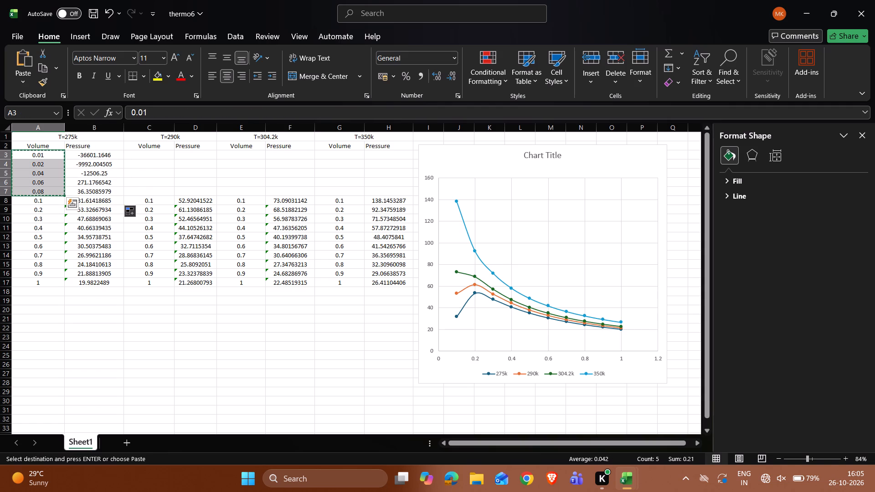
left_click(148, 156, "alt")
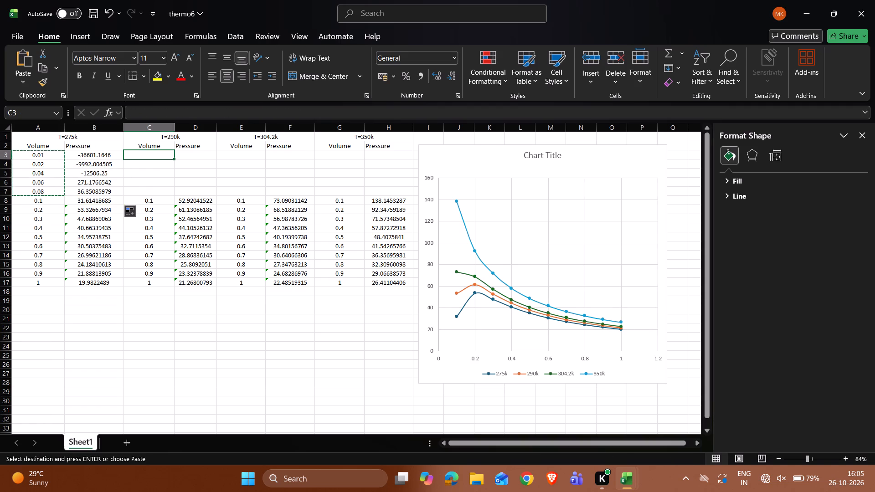
key("ctrl+alt+v")
left_click(236, 158, "alt")
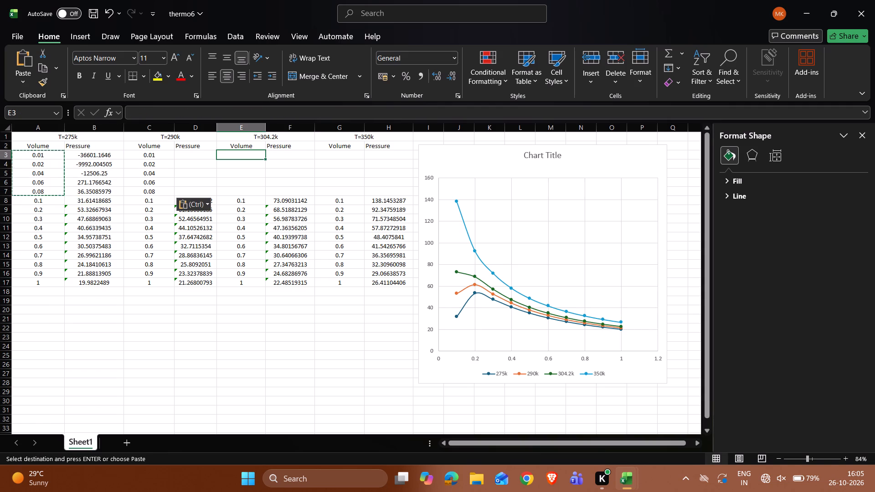
key("ctrl+alt+v")
left_click(346, 155, "alt")
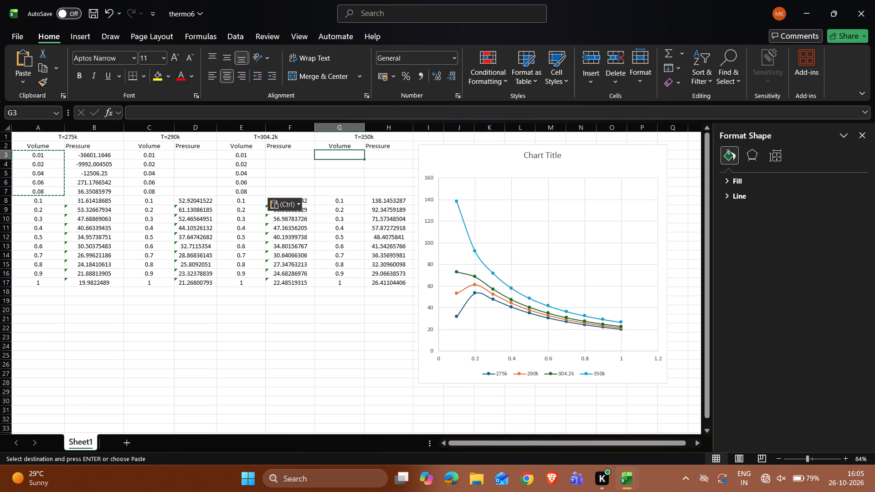
key("ctrl+alt+v")
Fill the T=290k pressure formula from cell D8 up through D3.
left_click_drag(196, 203, 214, 204, "alt")
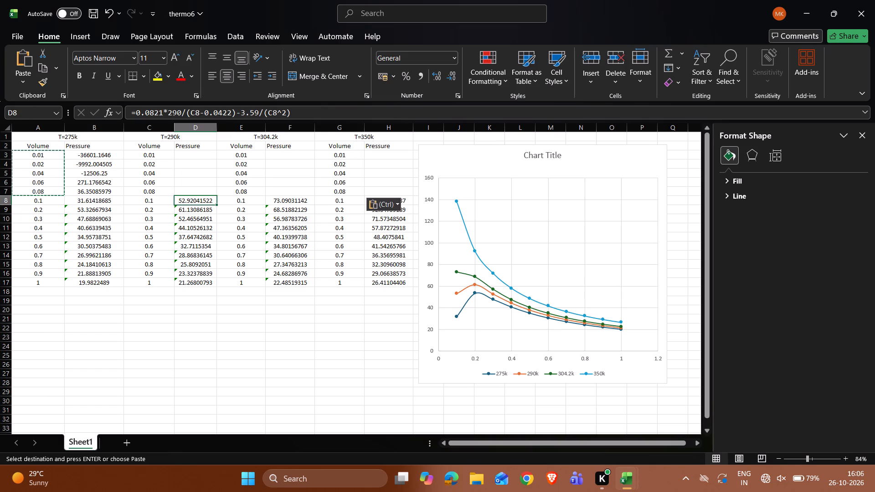
left_click_drag(217, 204, 212, 152, "alt")
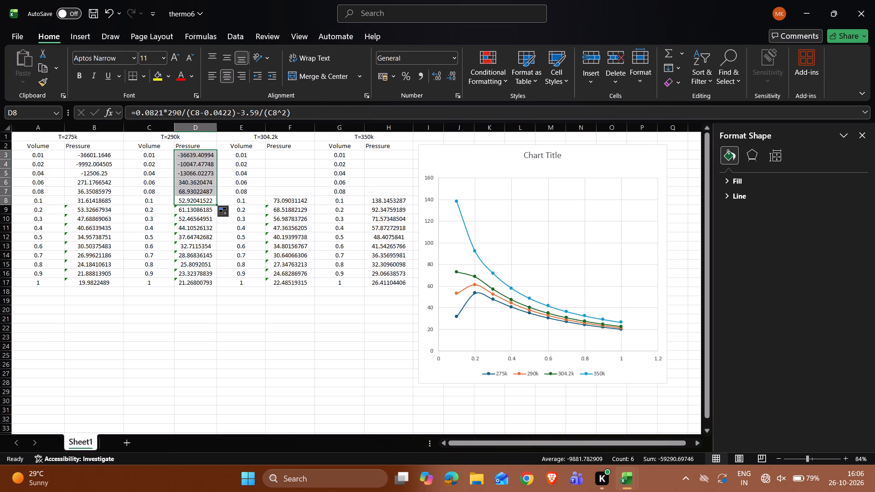
Fill the T=304.2k pressure formula from cell F8 up through F3.
left_click_drag(309, 202, 315, 205, "alt")
double_click(315, 205, "alt")
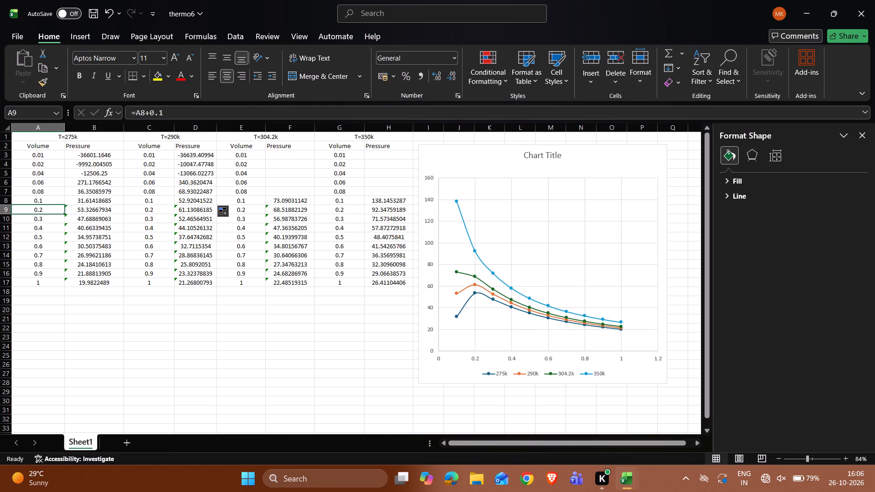
left_click(309, 202, "alt")
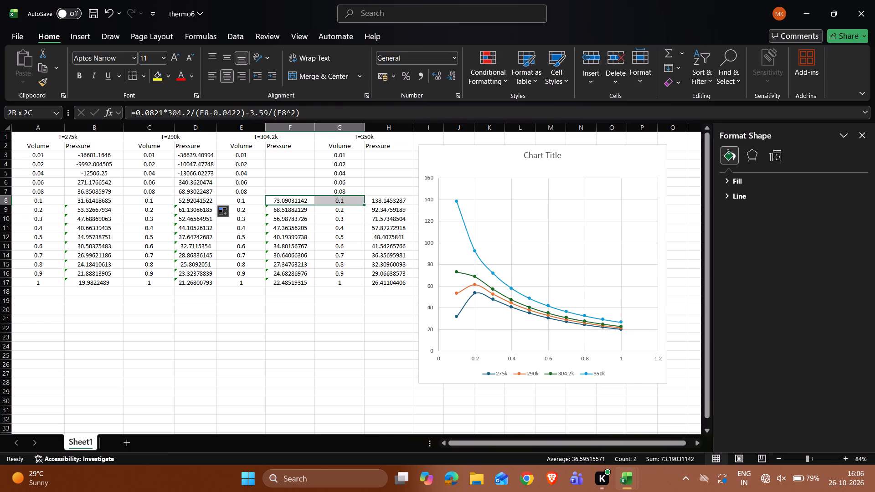
left_click_drag(315, 204, 303, 143, "alt")
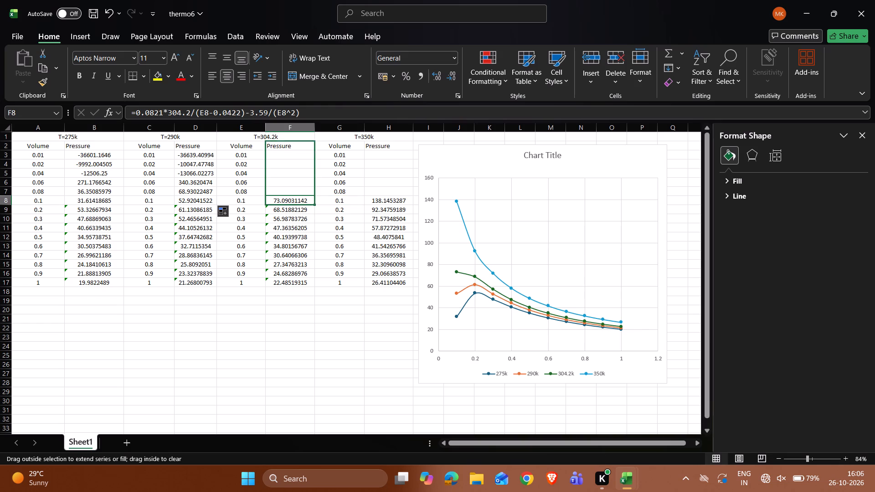
left_click_drag(303, 143, 303, 149, "alt")
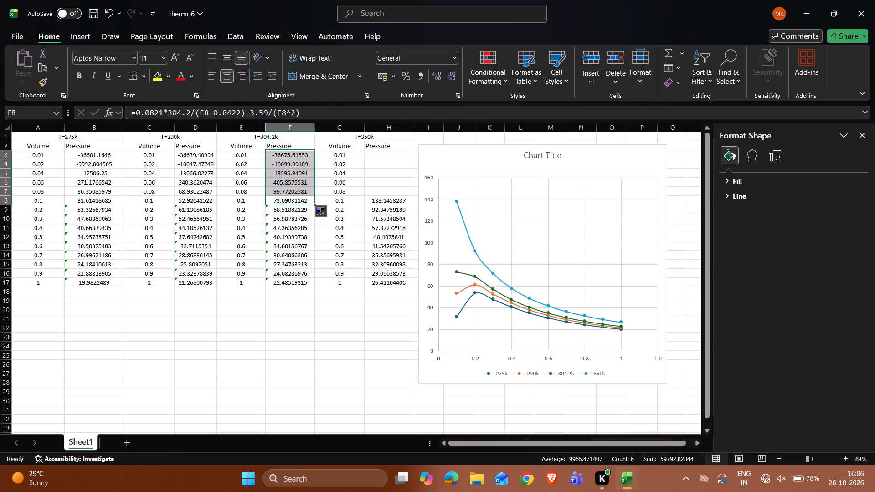
Fill the T=350k pressure formula from cell H8 up through H3.
left_click_drag(403, 203, 413, 205, "alt")
left_click(413, 205, "alt")
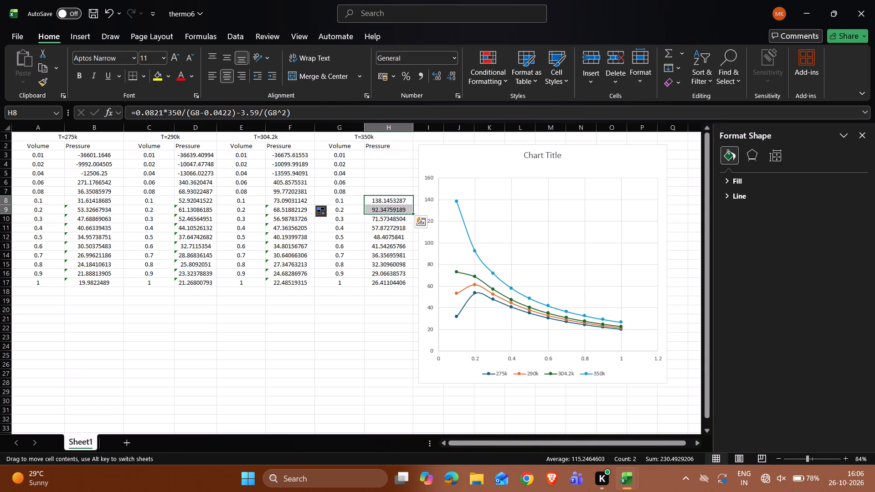
left_click(409, 202, "alt")
left_click_drag(412, 204, 408, 167, "alt")
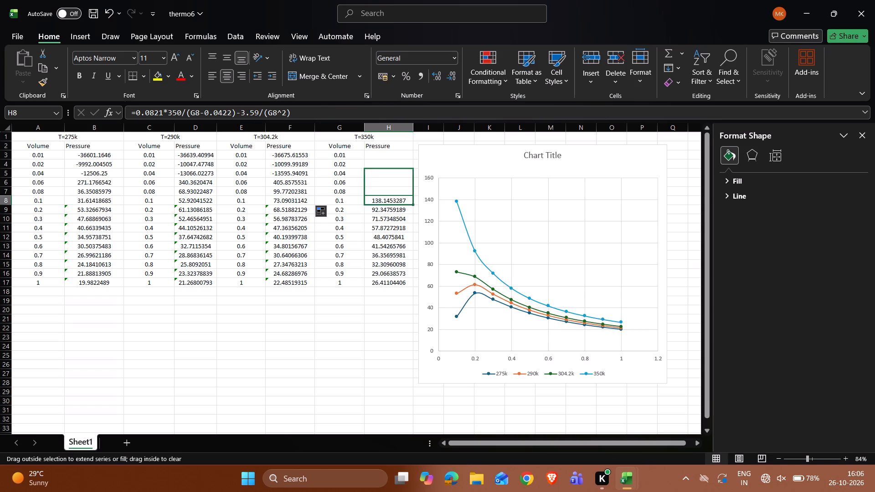
left_click_drag(408, 167, 401, 149, "alt")
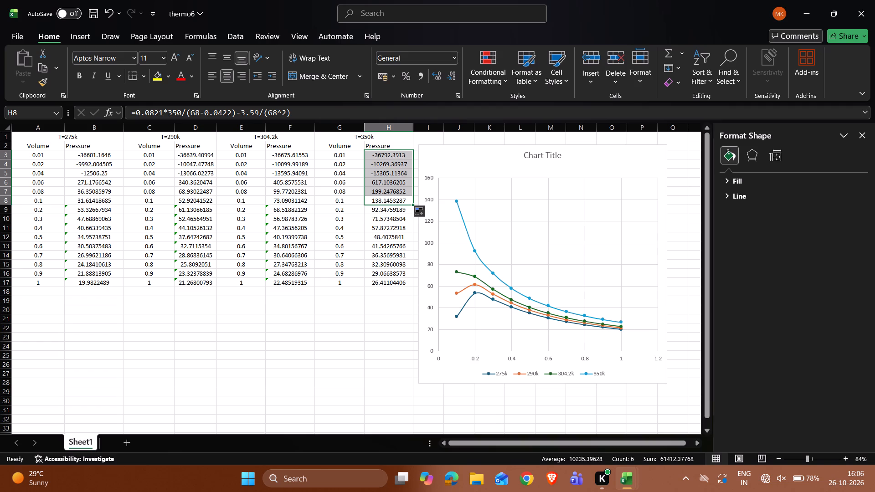
left_click(345, 307, "alt")
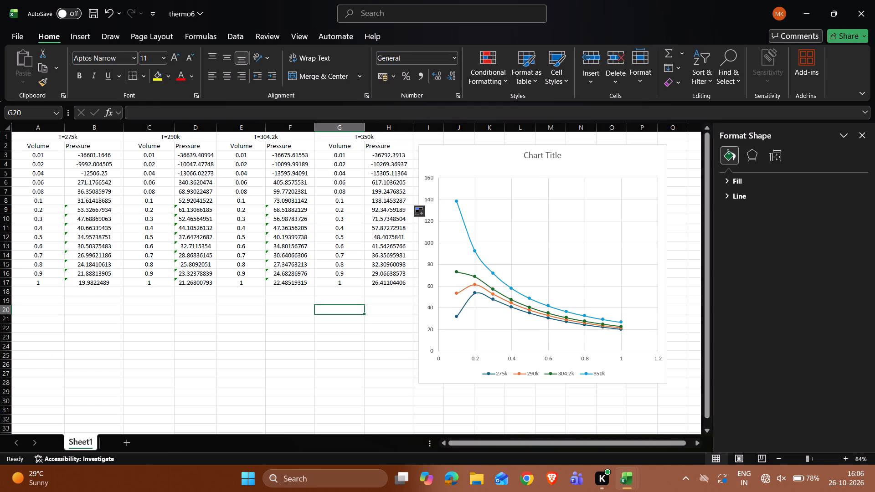
Delete the sheet rows holding the volumes 0.01, 0.02 and 0.04 from all four tables.
left_click(35, 157, "alt")
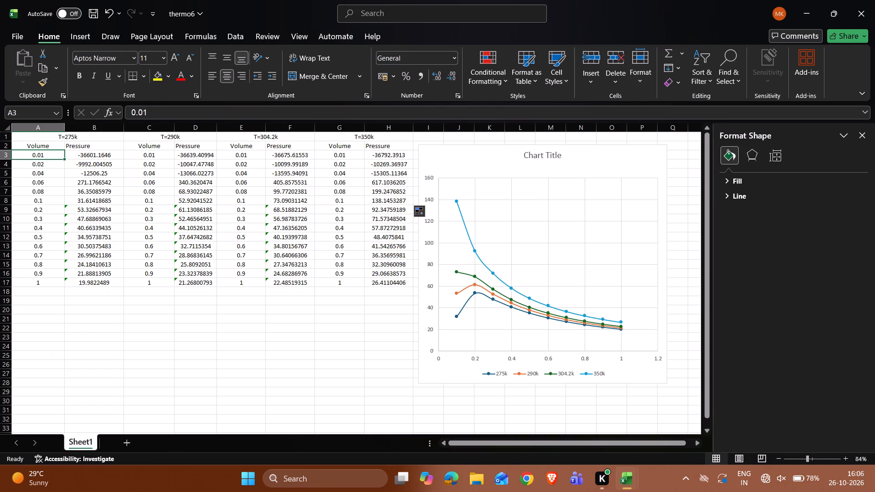
right_click(8, 155, "alt")
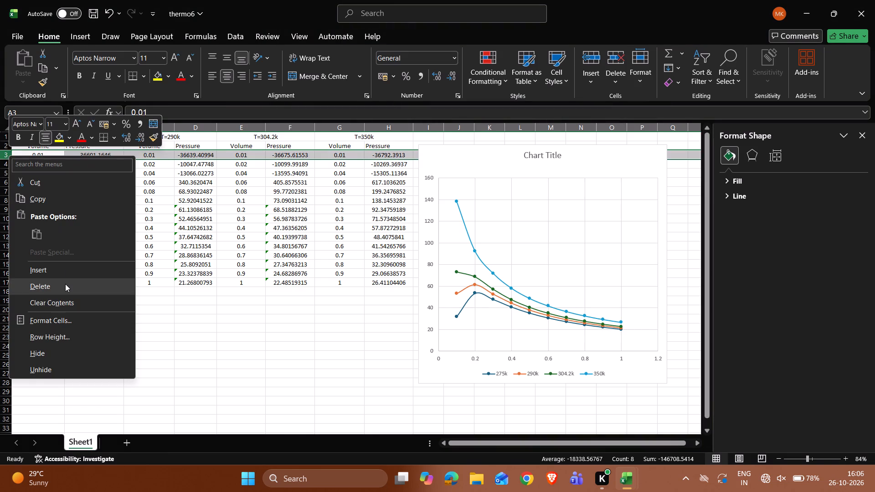
left_click(65, 284, "alt")
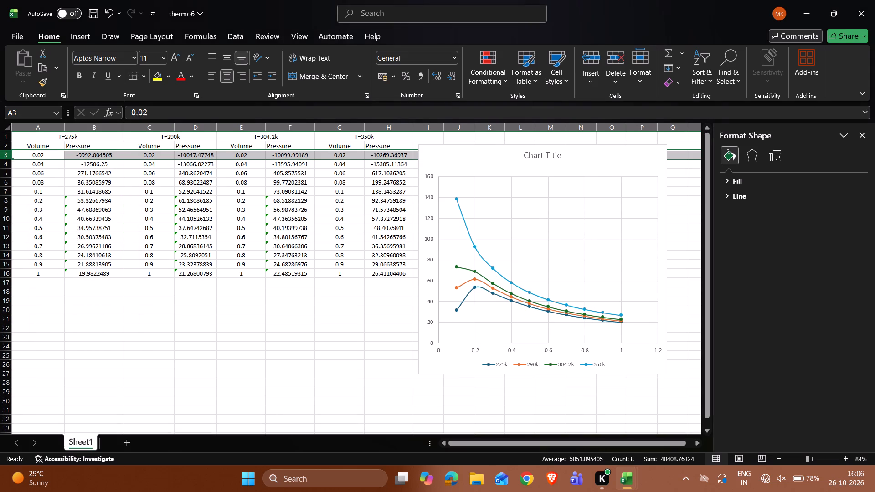
key("ctrl+alt+Delete")
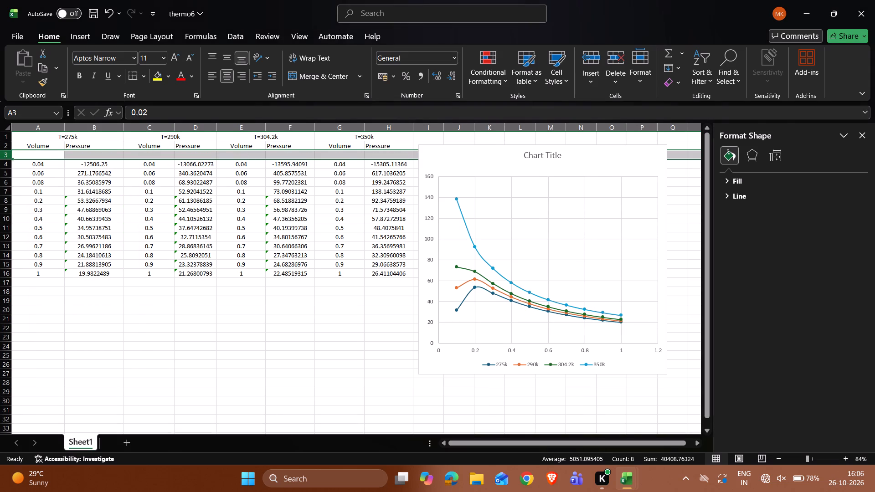
right_click(9, 154, "alt")
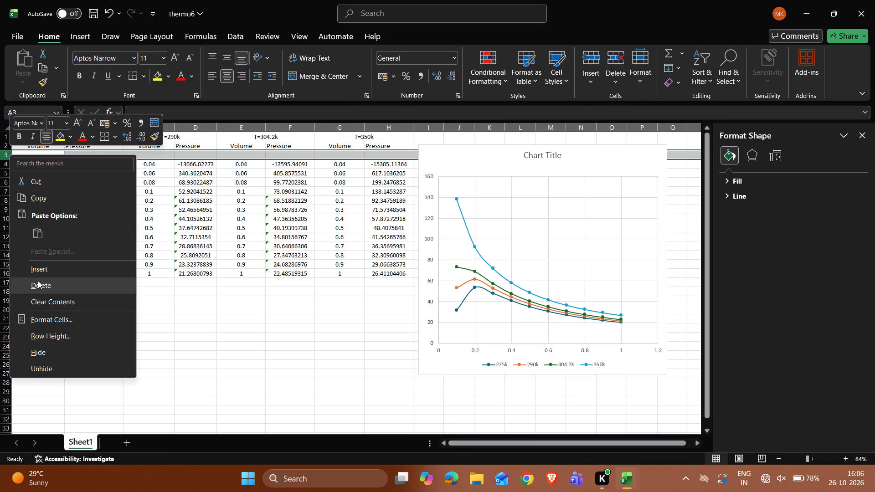
left_click(38, 283, "alt")
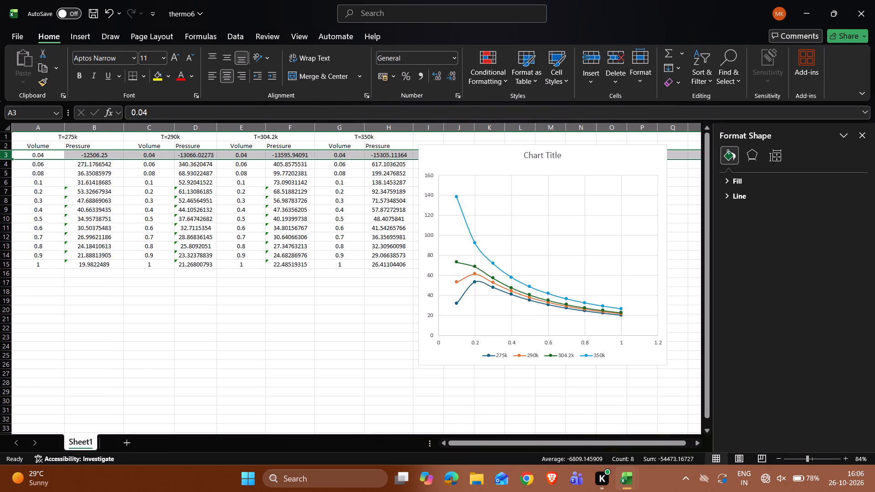
right_click(5, 155, "alt")
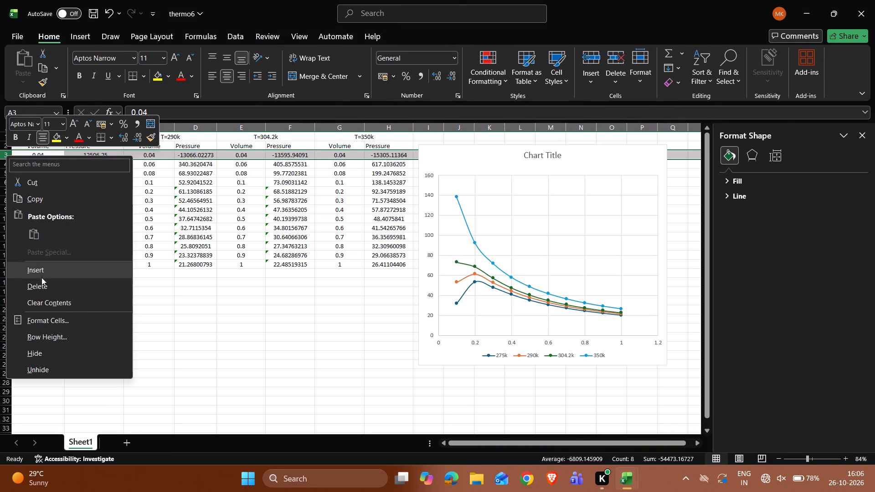
left_click(41, 283, "alt")
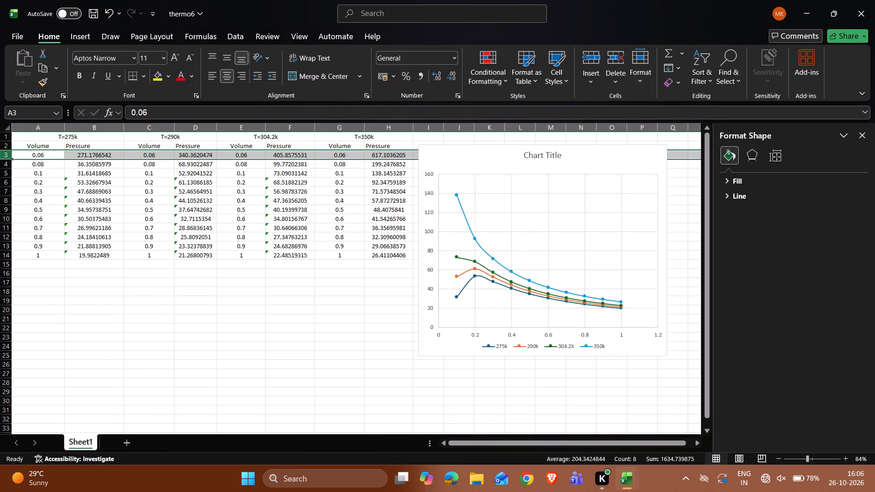
Open the data source selection for the isotherm chart.
left_click(466, 267, "alt")
left_click(687, 198, "alt")
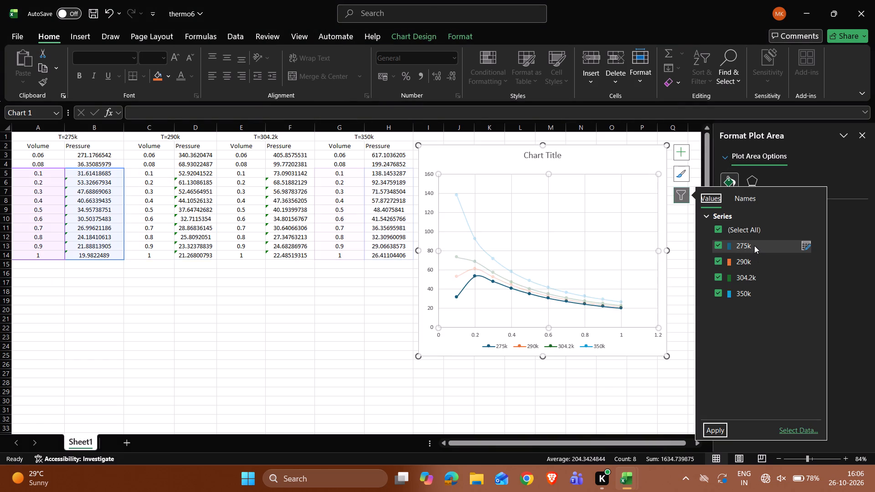
left_click(812, 429, "alt")
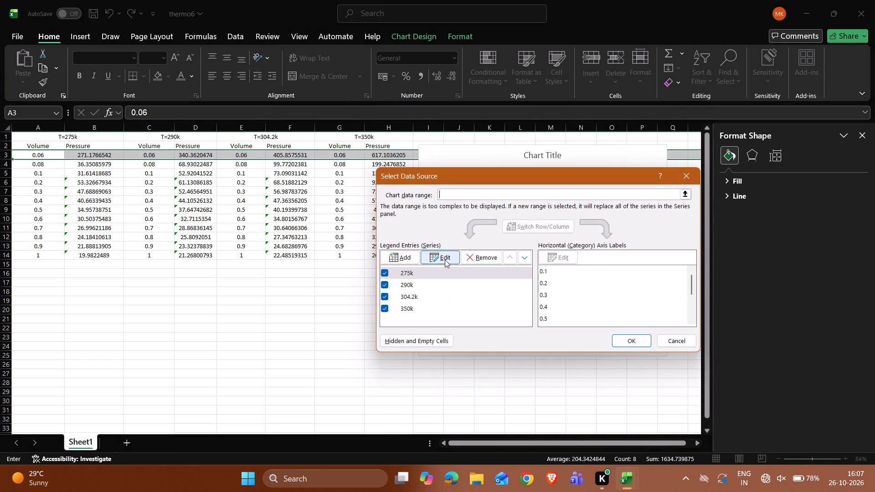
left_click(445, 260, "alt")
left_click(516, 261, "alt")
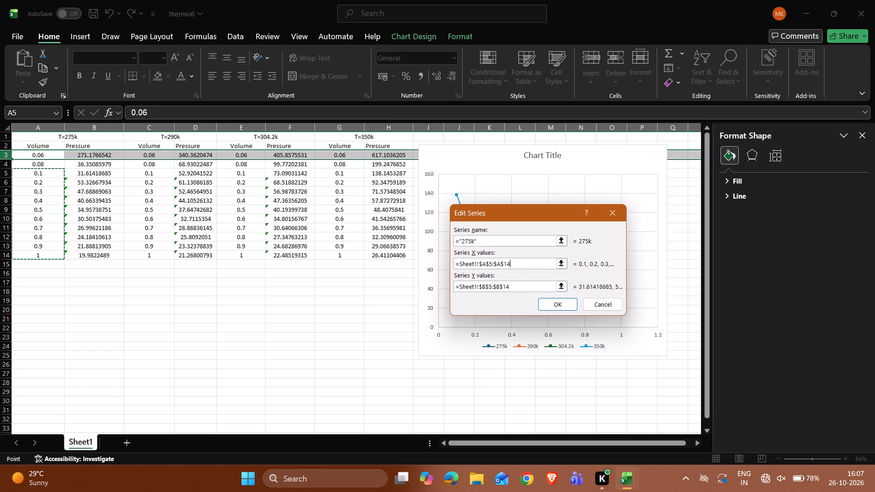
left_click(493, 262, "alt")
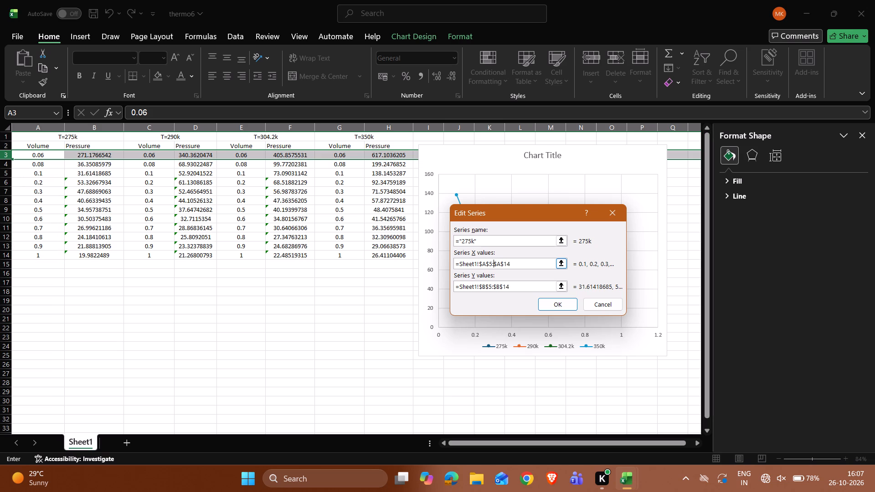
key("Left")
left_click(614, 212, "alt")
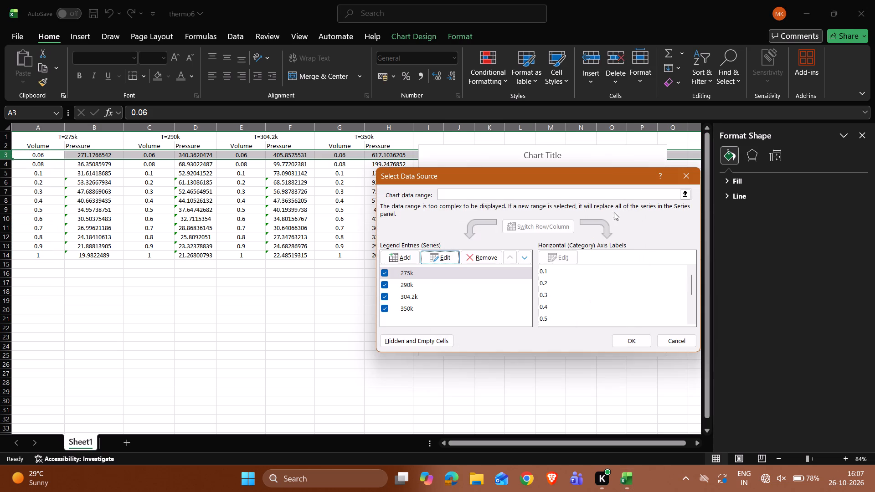
Set the X values of the chart's 275k series to the Volume range A3:A14.
left_click(436, 260, "alt")
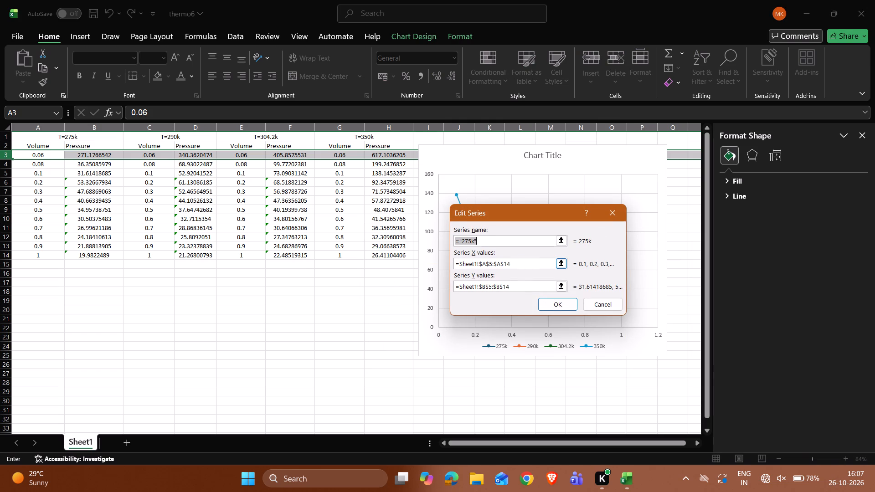
left_click(514, 264, "alt")
key("BackSpace")
key("BackSpace")
key("BackSpace")
key("BackSpace")
key("BackSpace")
key("BackSpace")
key("BackSpace")
key("BackSpace")
key("BackSpace")
key("BackSpace")
key("BackSpace")
key("BackSpace")
key("BackSpace")
key("BackSpace")
key("BackSpace")
key("BackSpace")
key("BackSpace")
key("BackSpace")
key("BackSpace")
key("BackSpace")
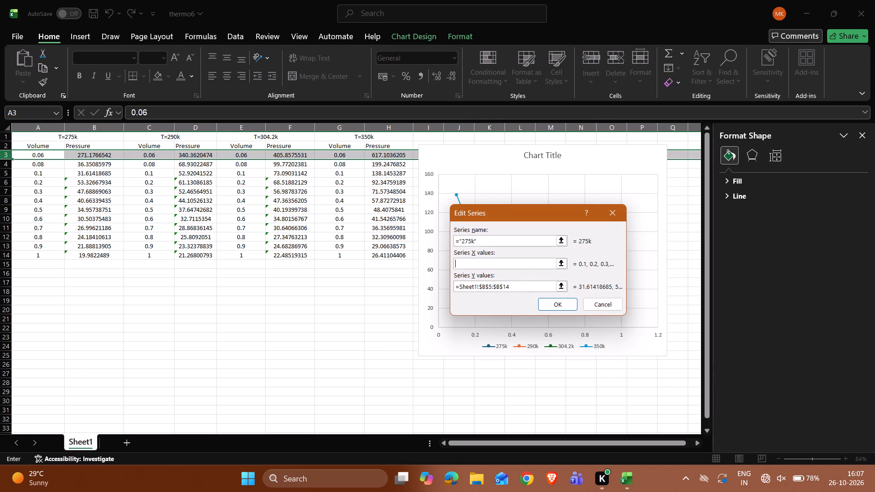
left_click_drag(22, 157, 48, 253, "alt")
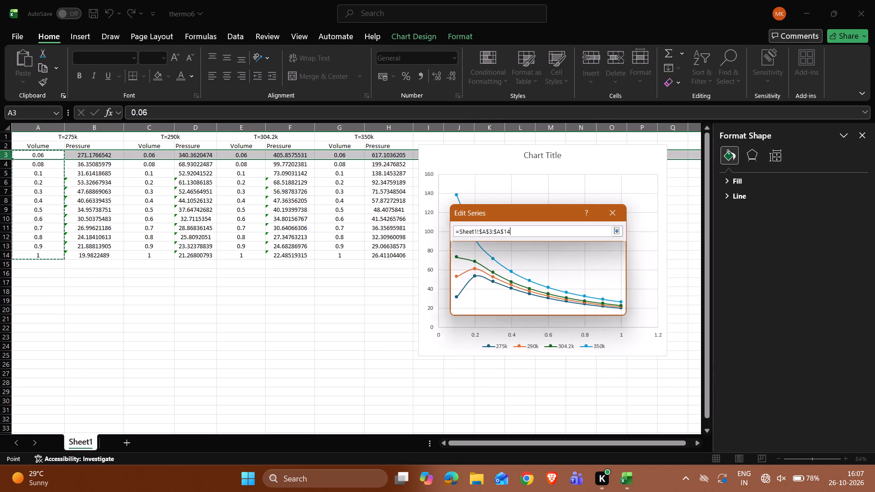
left_click(554, 306, "alt")
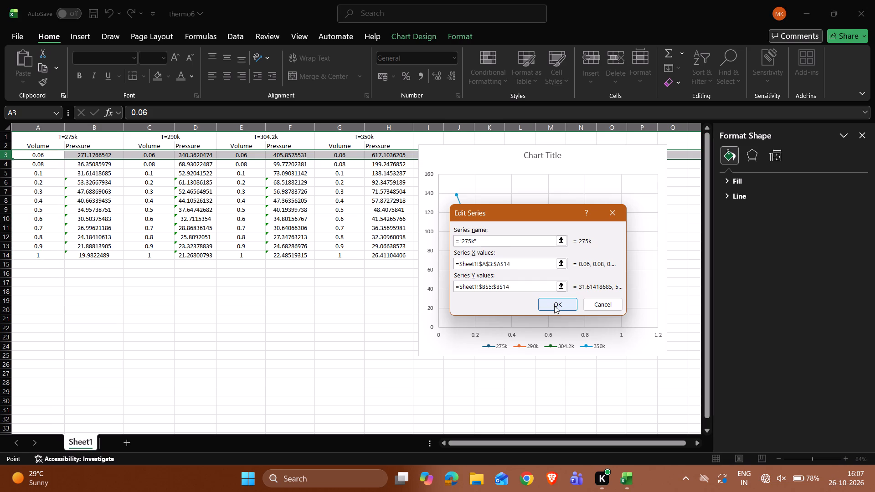
Set the X values of the chart's 290k series to the Volume range C3:C14.
left_click(454, 281, "alt")
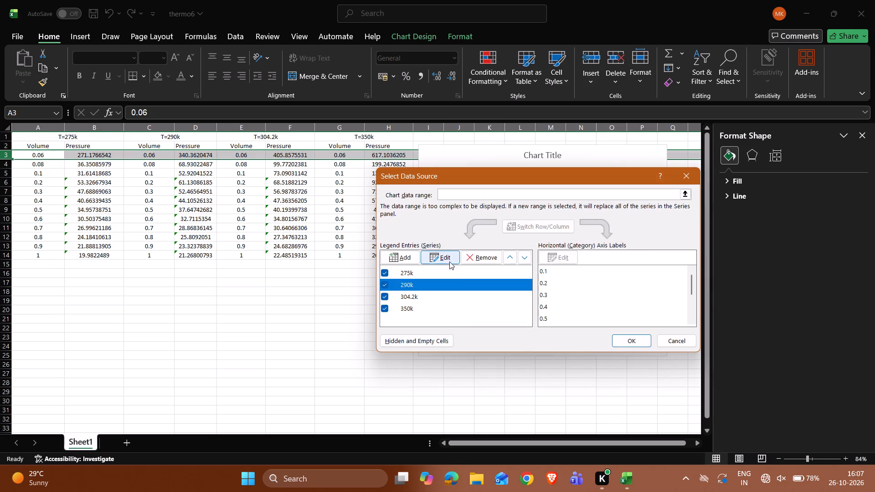
left_click(449, 258, "alt")
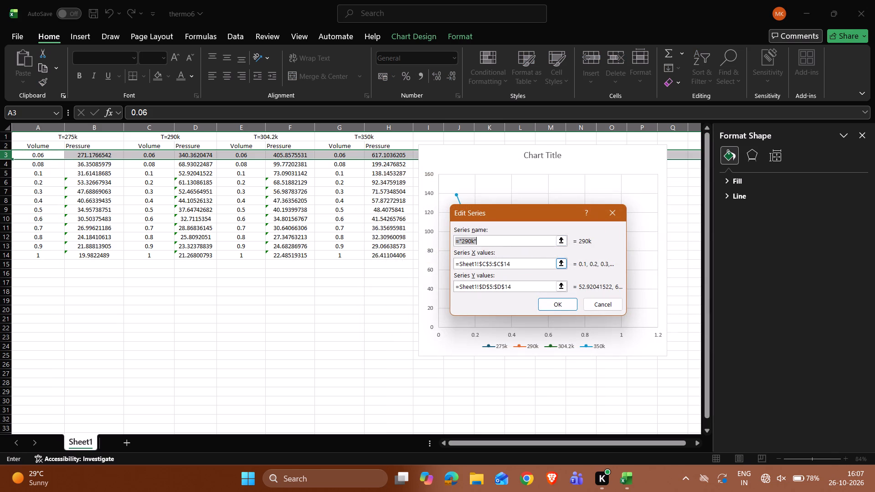
left_click(528, 266, "alt")
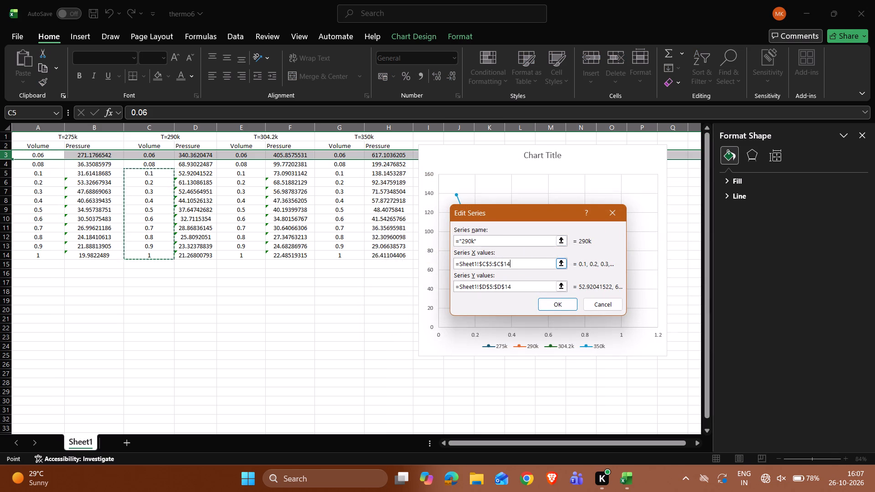
key("BackSpace")
key("BackSpace")
key("BackSpace")
key("BackSpace")
key("BackSpace")
key("BackSpace")
key("BackSpace")
key("BackSpace")
key("BackSpace")
key("BackSpace")
key("BackSpace")
key("BackSpace")
key("BackSpace")
key("BackSpace")
key("BackSpace")
key("BackSpace")
key("BackSpace")
key("BackSpace")
key("BackSpace")
key("BackSpace")
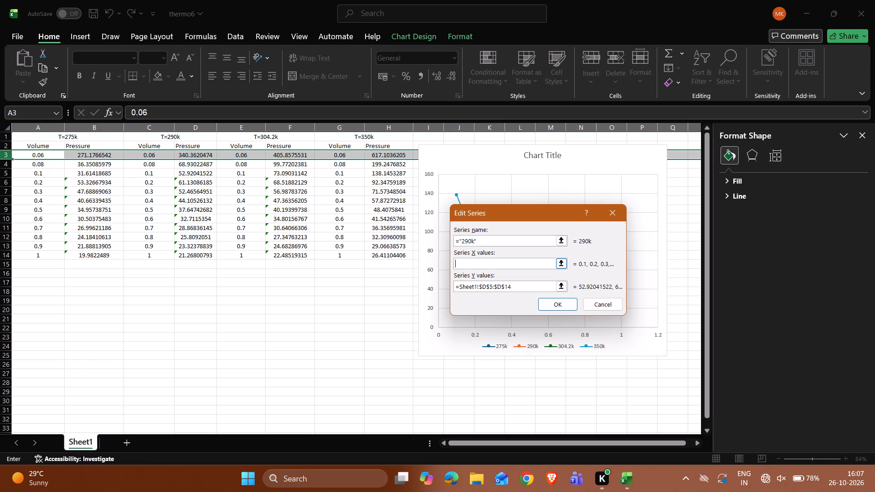
left_click_drag(147, 156, 150, 221, "alt")
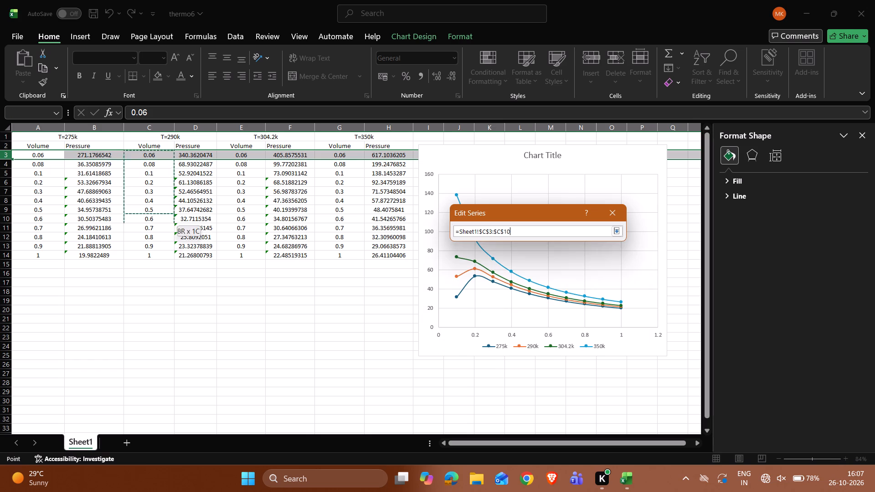
left_click_drag(150, 221, 155, 254, "alt")
key("Return")
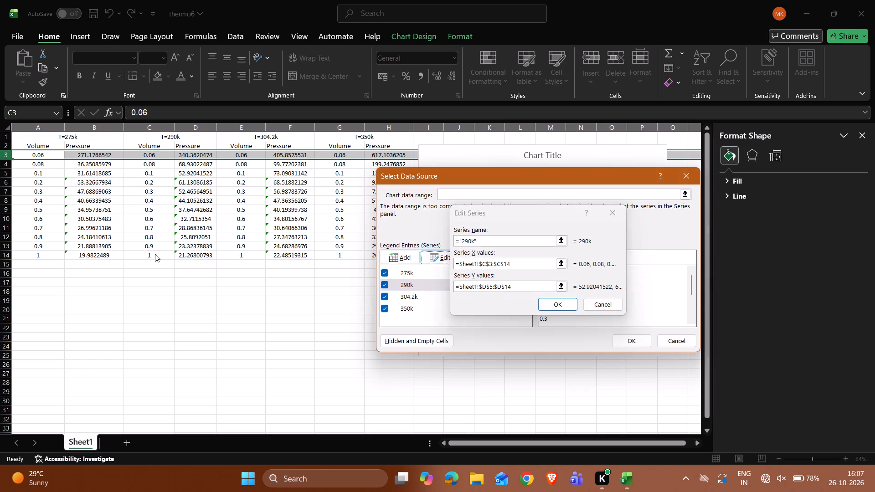
Set the X values of the chart's 304.2k series to the Volume range E3:E14.
left_click(403, 297, "alt")
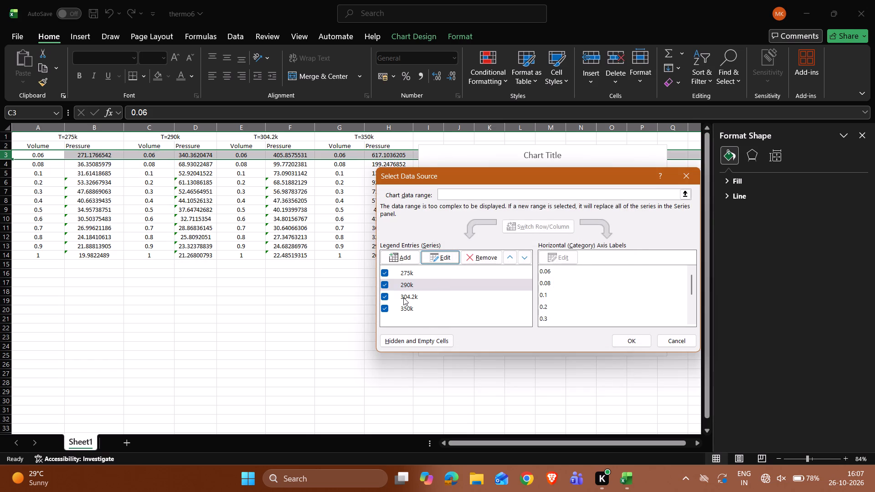
left_click(443, 259, "alt")
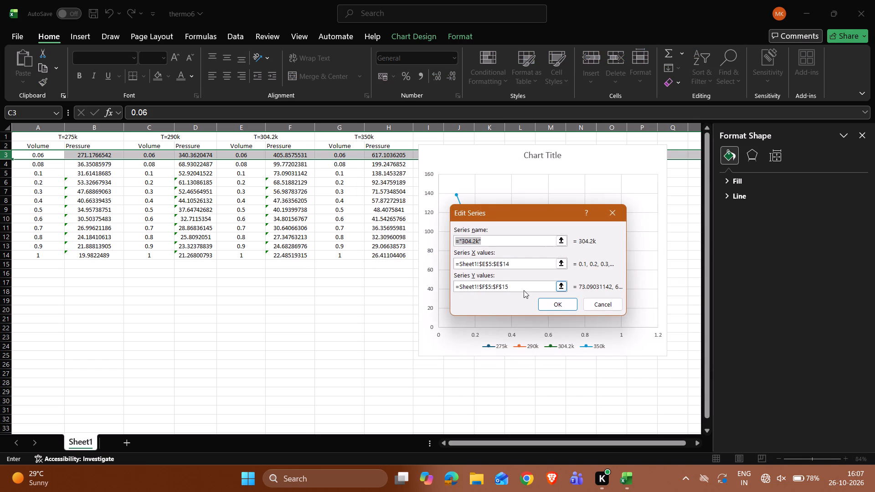
left_click(515, 265, "alt")
key("BackSpace")
key("BackSpace")
key("BackSpace")
key("BackSpace")
key("BackSpace")
key("BackSpace")
key("BackSpace")
key("BackSpace")
key("BackSpace")
key("BackSpace")
key("BackSpace")
key("BackSpace")
key("BackSpace")
key("BackSpace")
key("BackSpace")
key("BackSpace")
key("BackSpace")
key("BackSpace")
key("BackSpace")
key("BackSpace")
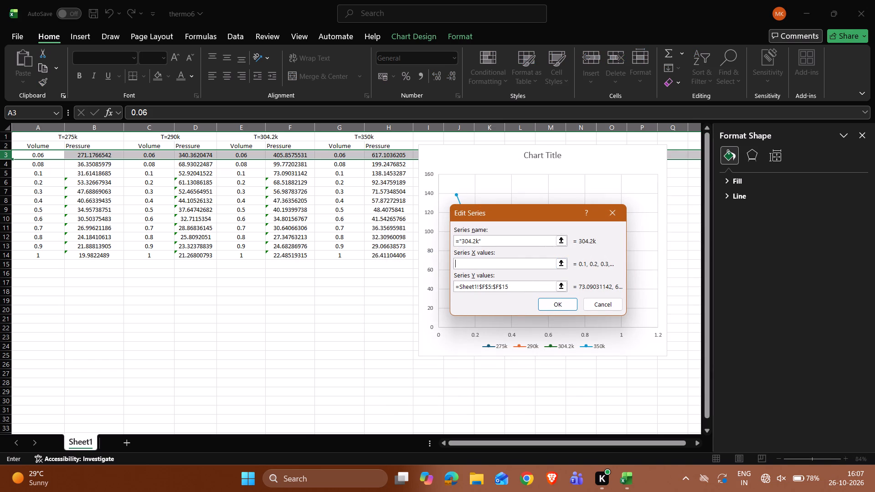
left_click_drag(247, 154, 257, 248, "alt")
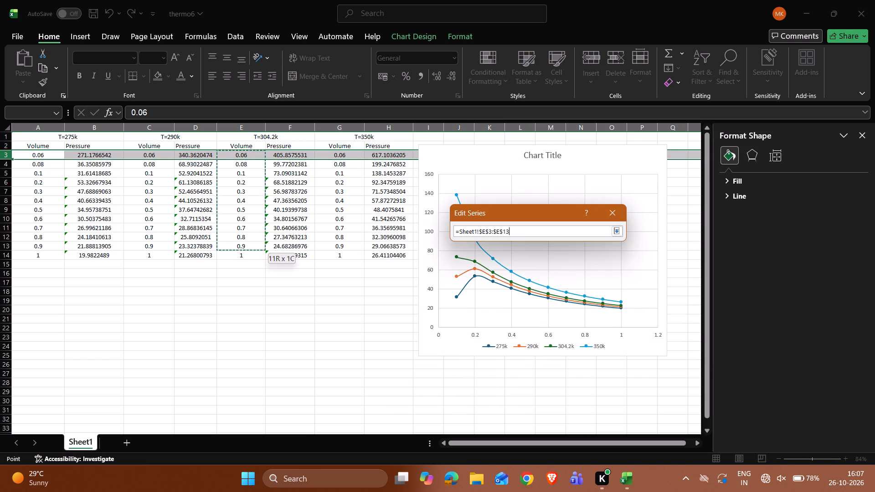
left_click_drag(257, 248, 257, 252, "alt")
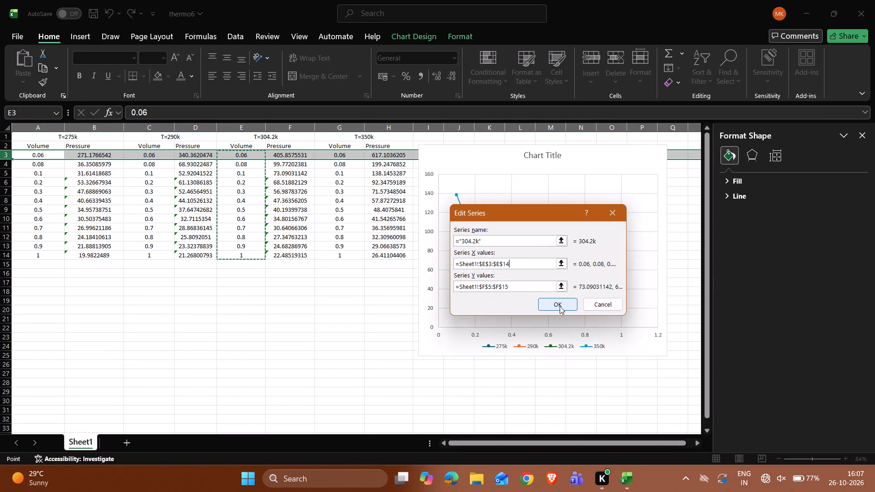
left_click(560, 306, "alt")
Set the Y values of the chart's 275k series to the Pressure range B3:B14.
left_click(441, 270, "alt")
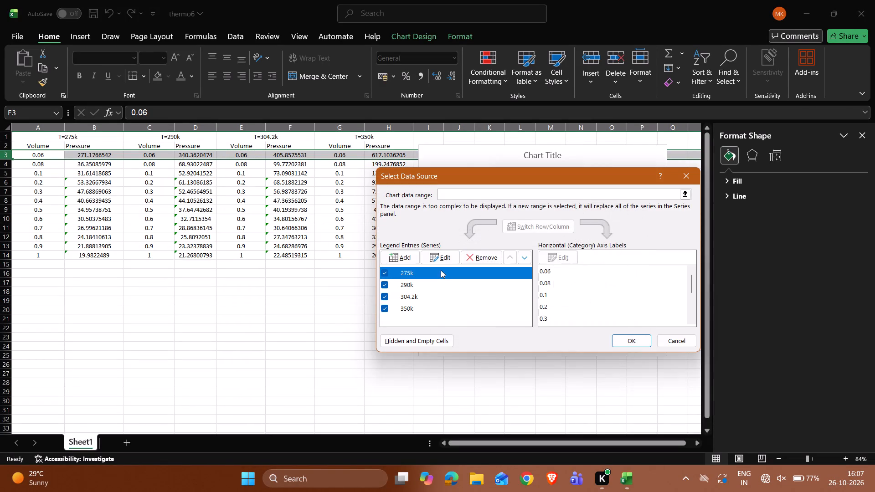
left_click(441, 258, "alt")
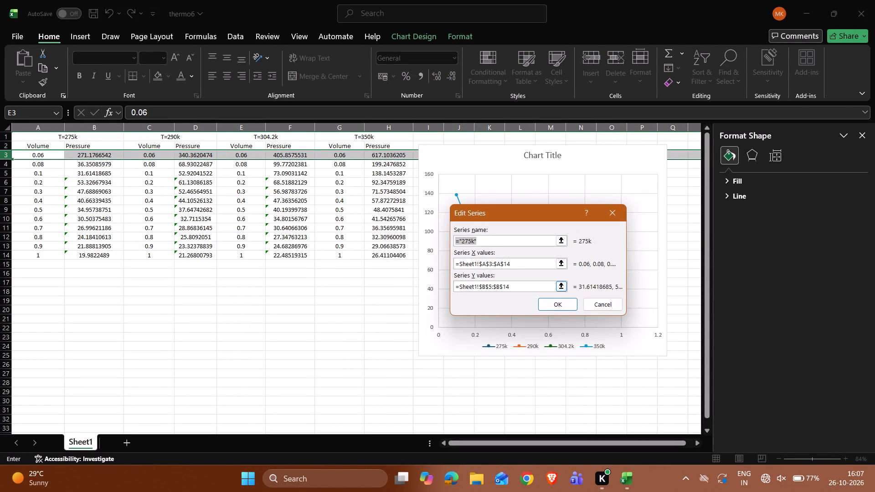
left_click(524, 288, "alt")
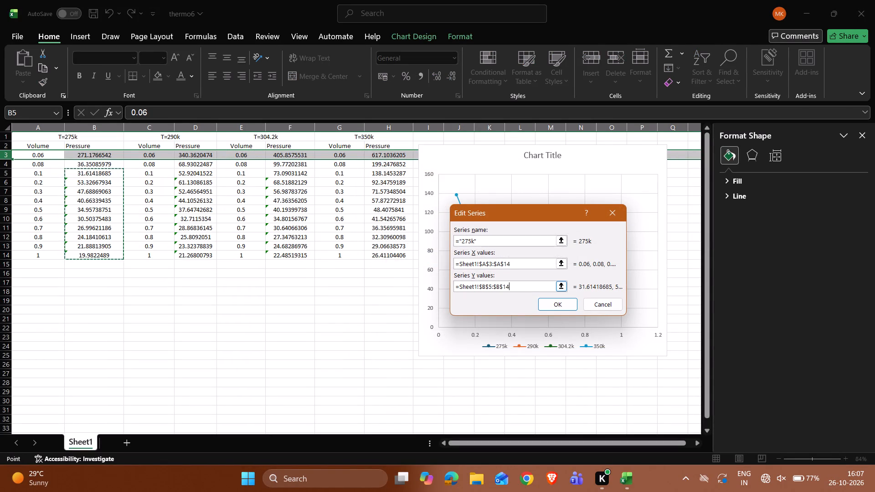
key("BackSpace")
key("BackSpace")
key("BackSpace")
key("BackSpace")
key("BackSpace")
key("BackSpace")
key("BackSpace")
key("BackSpace")
key("BackSpace")
key("BackSpace")
key("BackSpace")
key("BackSpace")
key("BackSpace")
key("BackSpace")
key("BackSpace")
key("BackSpace")
key("BackSpace")
key("BackSpace")
key("BackSpace")
key("BackSpace")
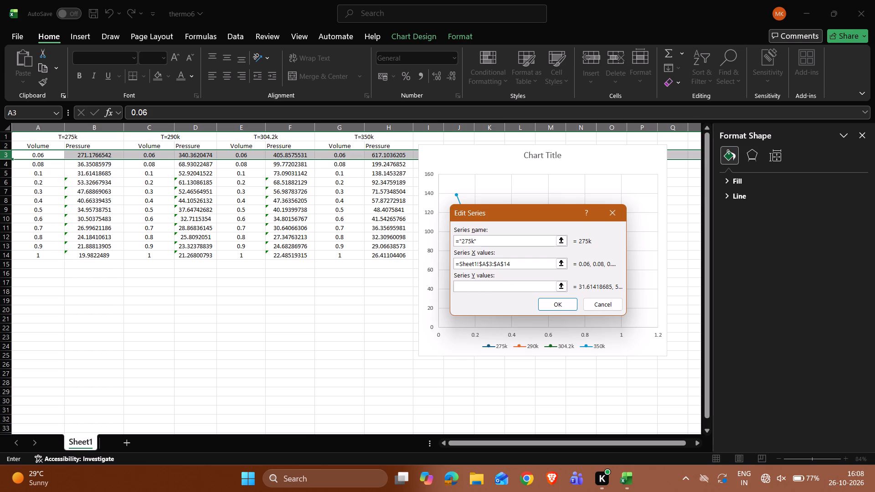
left_click_drag(89, 154, 98, 214, "alt")
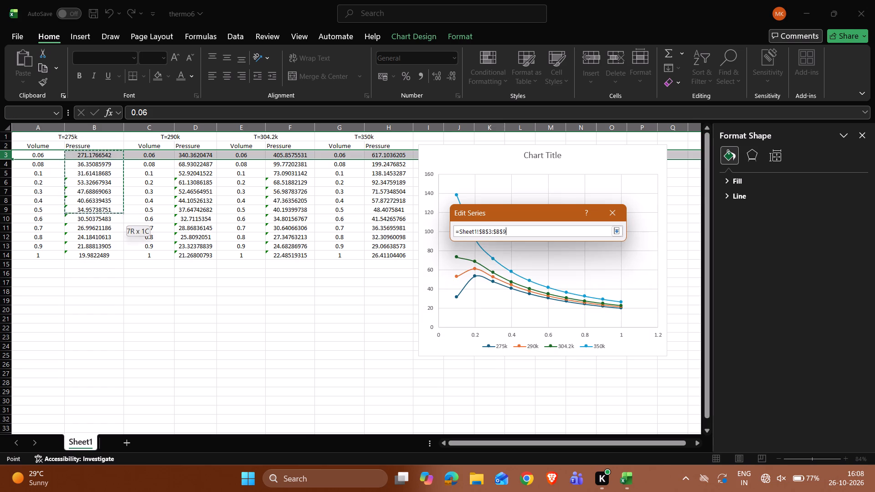
left_click_drag(98, 214, 101, 254, "alt")
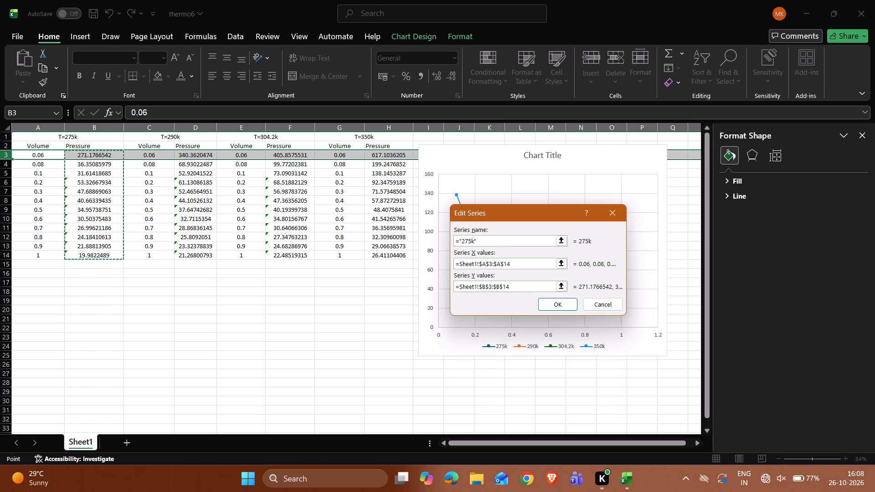
left_click(566, 303, "alt")
Set the Y values of the chart's 290k series to the Pressure range D3:D14.
left_click(465, 282, "alt")
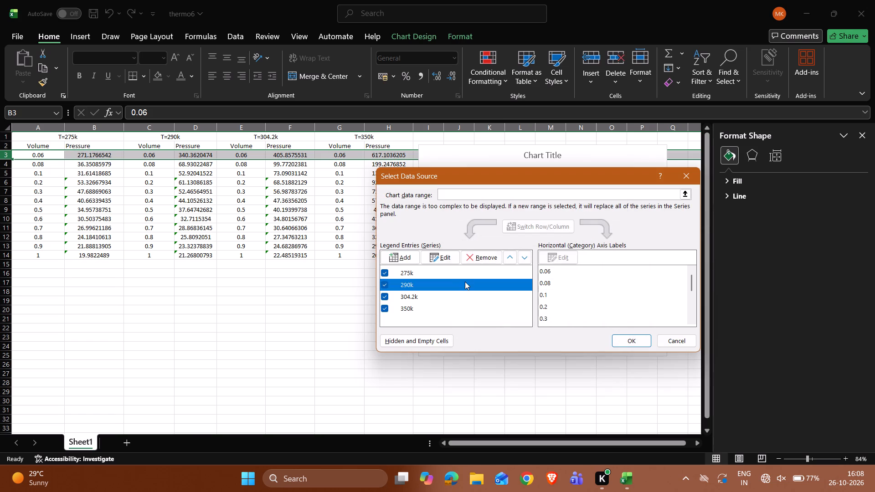
left_click(443, 258, "alt")
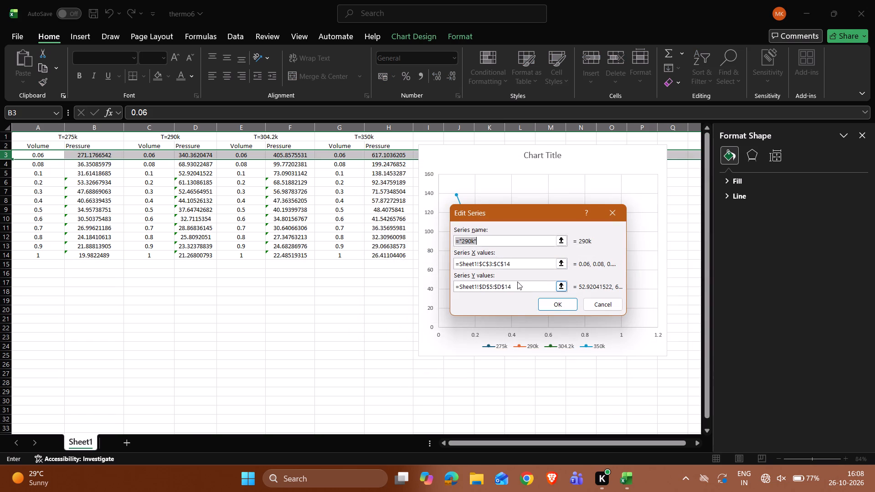
left_click(520, 285, "alt")
key("BackSpace")
key("BackSpace")
key("BackSpace")
key("BackSpace")
key("BackSpace")
key("BackSpace")
key("BackSpace")
key("BackSpace")
key("BackSpace")
key("BackSpace")
key("BackSpace")
key("BackSpace")
key("BackSpace")
key("BackSpace")
key("BackSpace")
key("BackSpace")
key("BackSpace")
key("BackSpace")
key("BackSpace")
key("BackSpace")
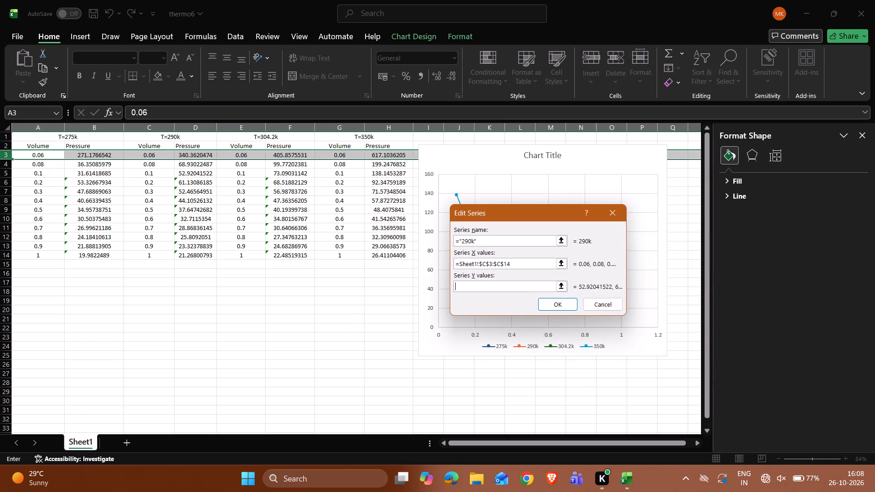
left_click_drag(205, 155, 213, 250, "alt")
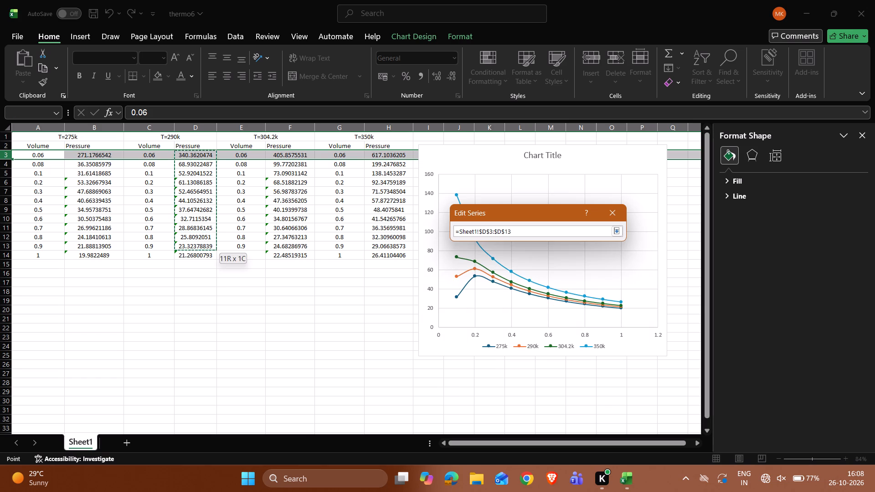
left_click_drag(213, 250, 214, 254, "alt")
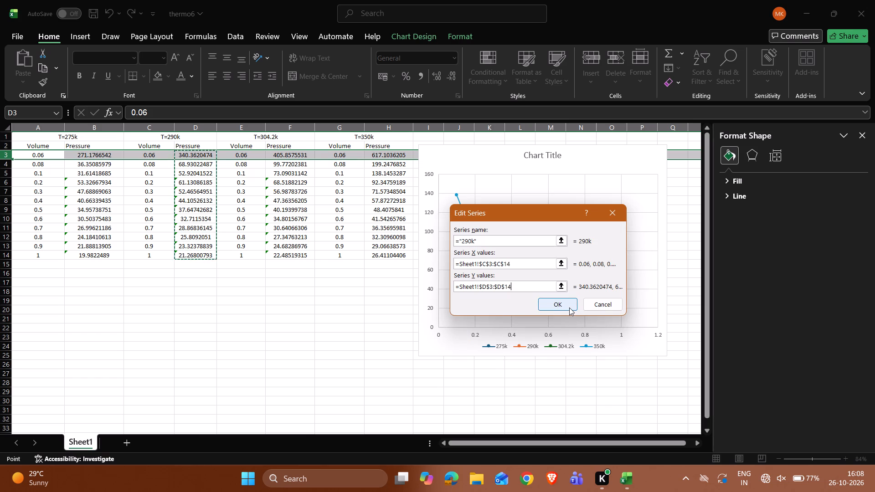
left_click(569, 307, "alt")
Set the Y values of the chart's 304.2k series to the Pressure range F3:F14.
left_click(473, 299, "alt")
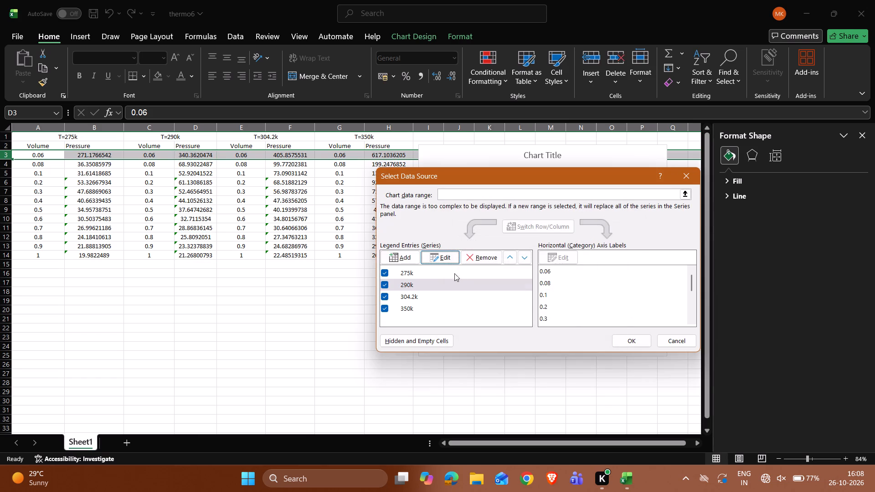
left_click(444, 256, "alt")
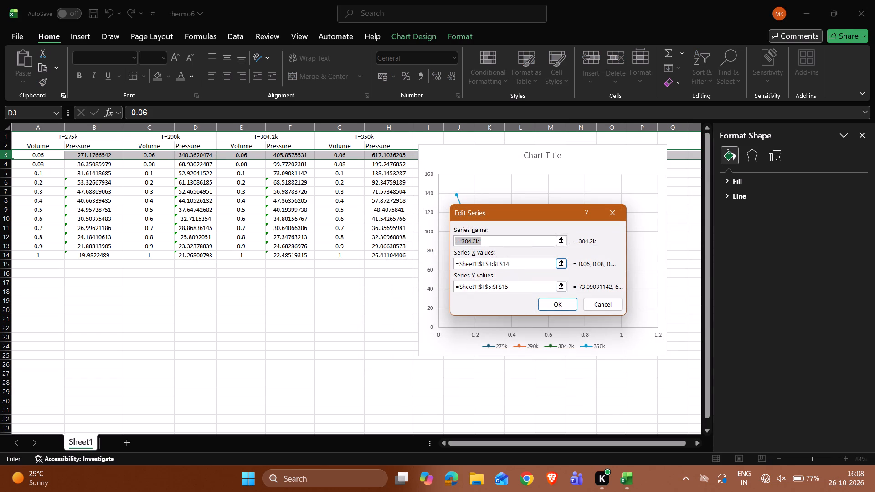
left_click(516, 266, "alt")
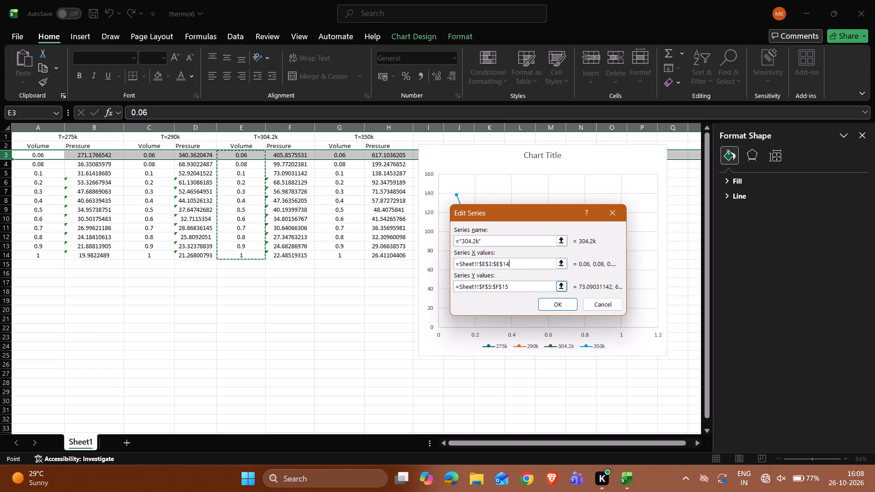
left_click(513, 288, "alt")
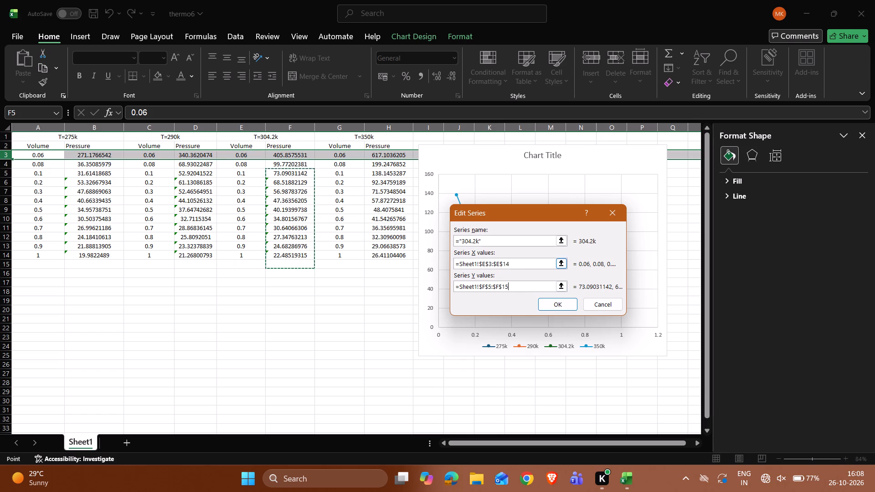
key("BackSpace")
key("BackSpace")
key("BackSpace")
key("BackSpace")
key("BackSpace")
key("BackSpace")
key("BackSpace")
key("BackSpace")
key("BackSpace")
key("BackSpace")
key("BackSpace")
key("BackSpace")
key("BackSpace")
key("BackSpace")
key("BackSpace")
key("BackSpace")
key("BackSpace")
key("BackSpace")
key("BackSpace")
key("BackSpace")
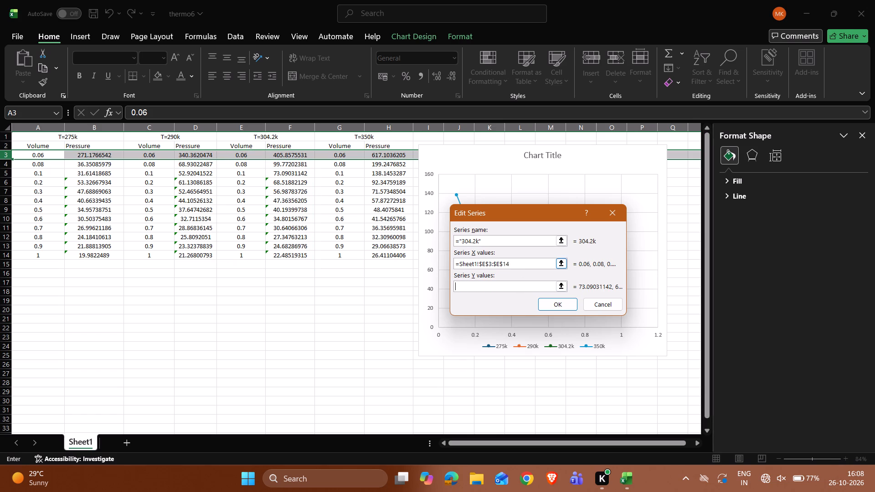
left_click_drag(289, 157, 295, 253, "alt")
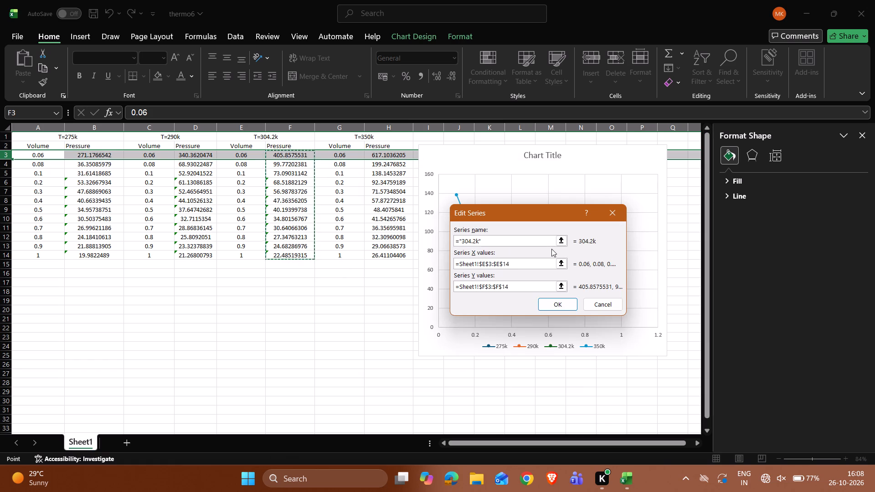
key("Return")
Set the X values of the chart's 350k series to the Volume range G3:G14.
left_click_drag(426, 305, 448, 252, "alt")
left_click(448, 252, "alt")
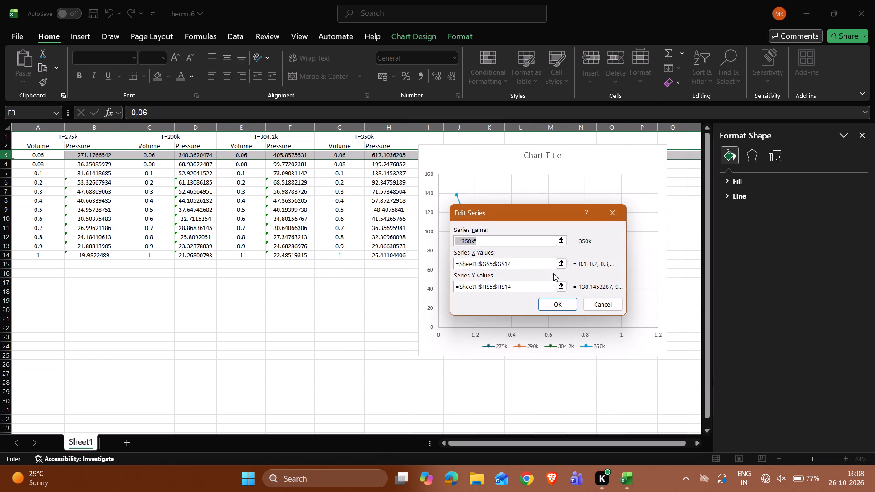
left_click(518, 267, "alt")
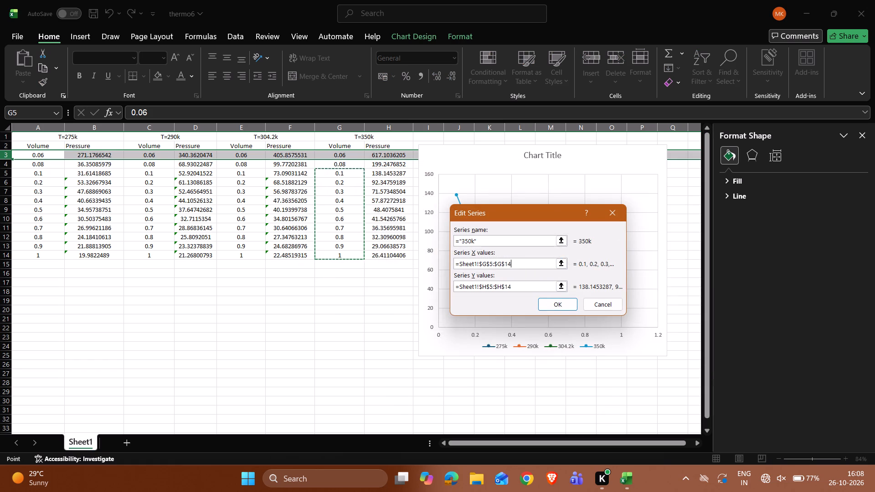
left_click_drag(347, 153, 363, 257, "alt")
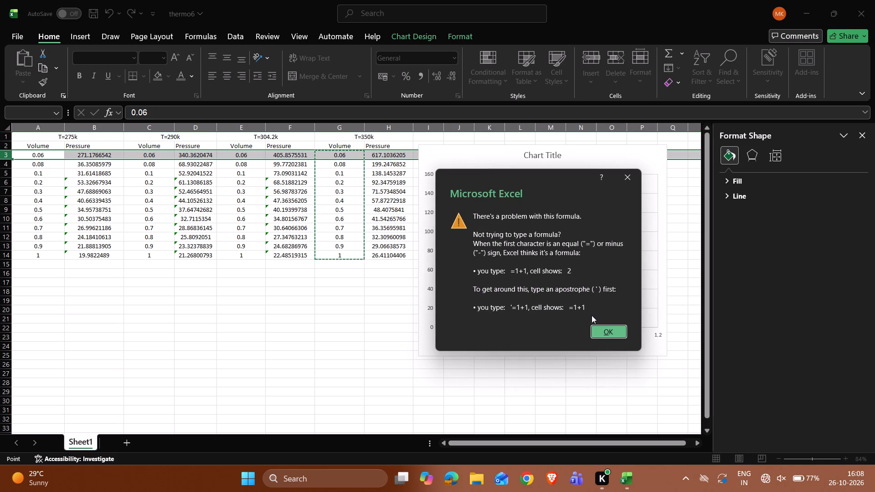
left_click(627, 332, "alt")
left_click(622, 332, "alt")
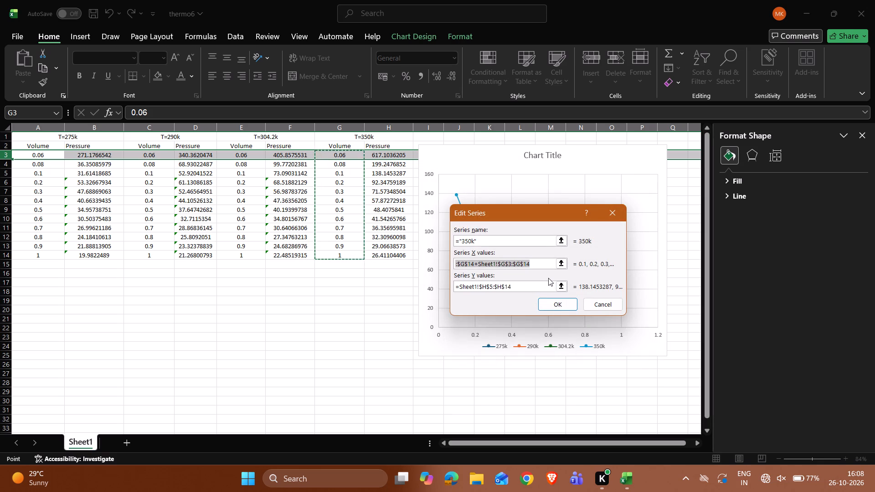
key("BackSpace")
left_click_drag(339, 154, 357, 254, "alt")
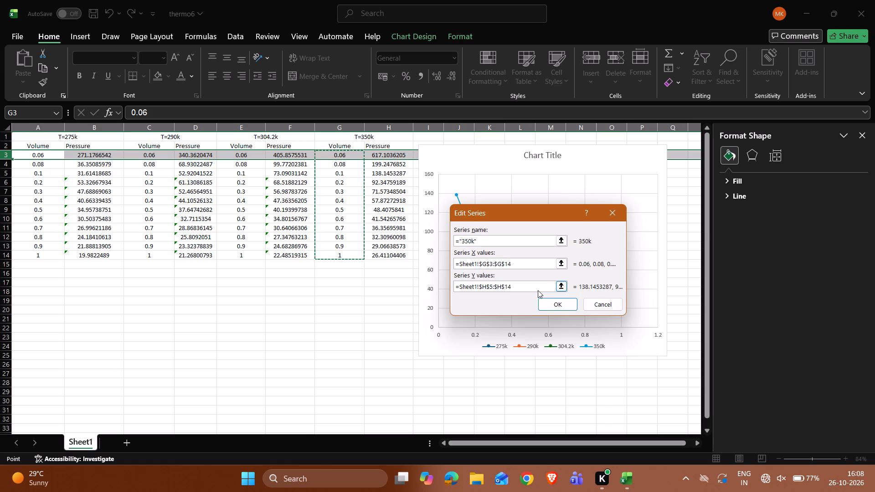
Set the Y values of the 350k series to the Pressure range H3:H14 and apply the chart's data source changes.
left_click(536, 286, "alt")
key("BackSpace")
key("BackSpace")
key("BackSpace")
key("BackSpace")
key("BackSpace")
key("BackSpace")
key("BackSpace")
key("BackSpace")
key("BackSpace")
key("BackSpace")
key("BackSpace")
key("BackSpace")
key("BackSpace")
key("BackSpace")
key("BackSpace")
key("BackSpace")
key("BackSpace")
key("BackSpace")
key("BackSpace")
key("BackSpace")
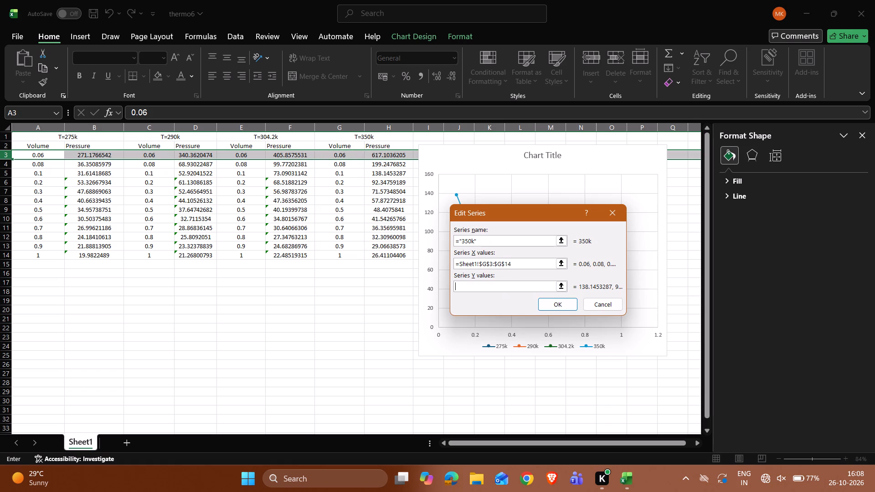
left_click_drag(378, 154, 396, 256, "alt")
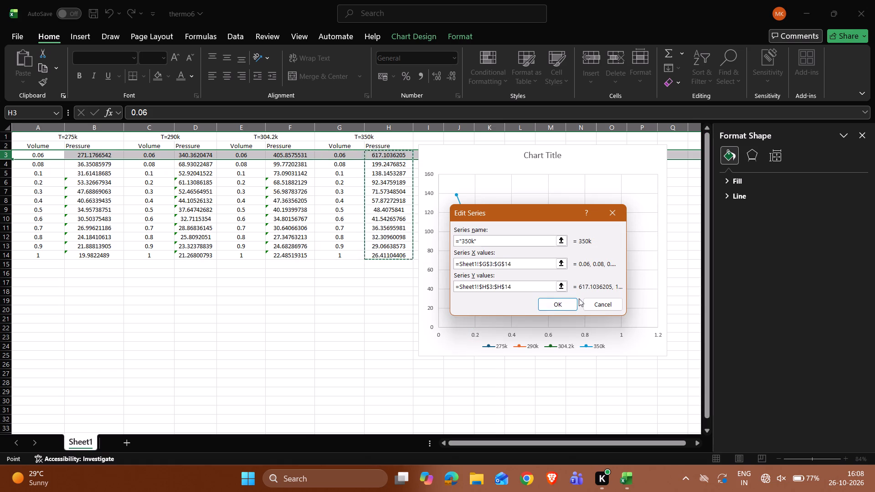
left_click(568, 308, "alt")
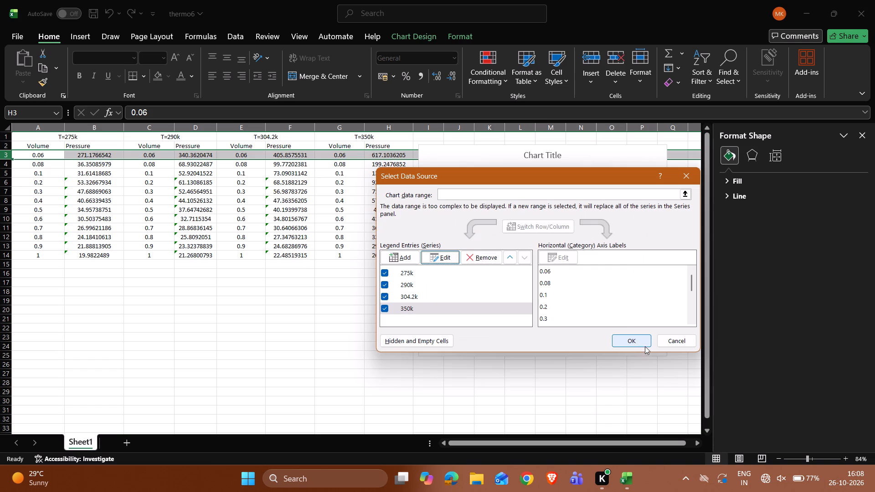
left_click(645, 346, "alt")
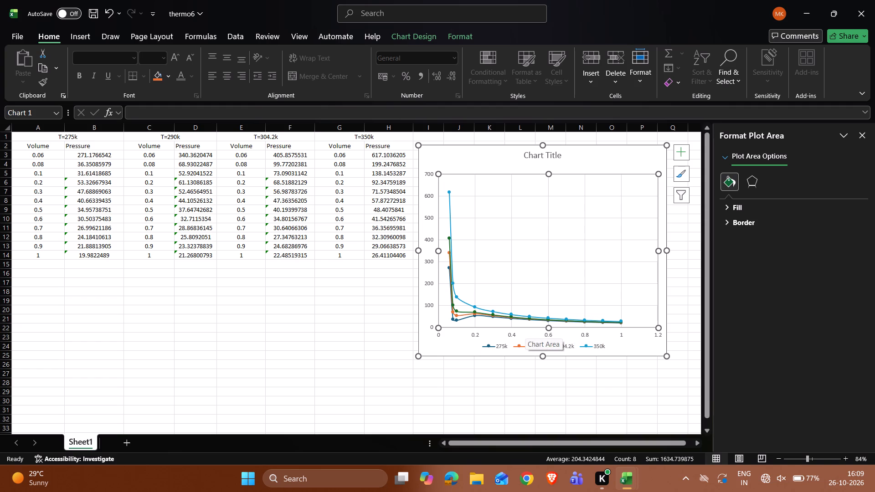
Set the major unit of the chart's horizontal axis to 0.1.
double_click(520, 335, "alt")
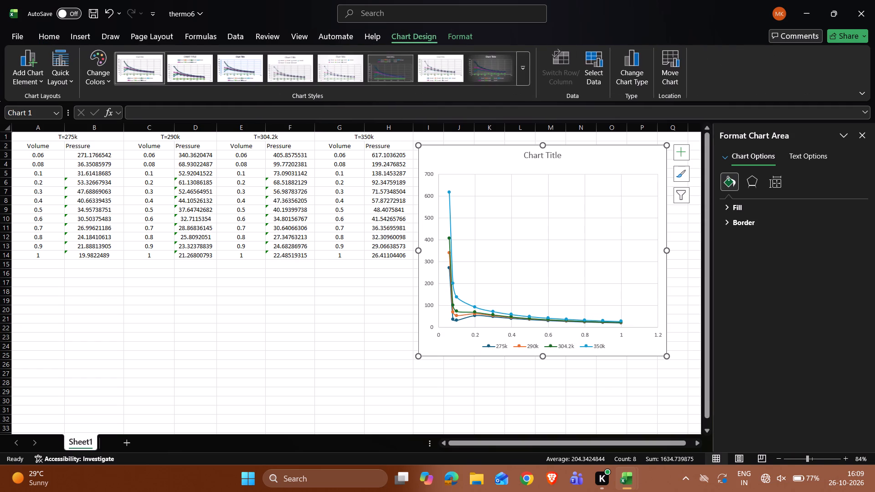
double_click(471, 334, "alt")
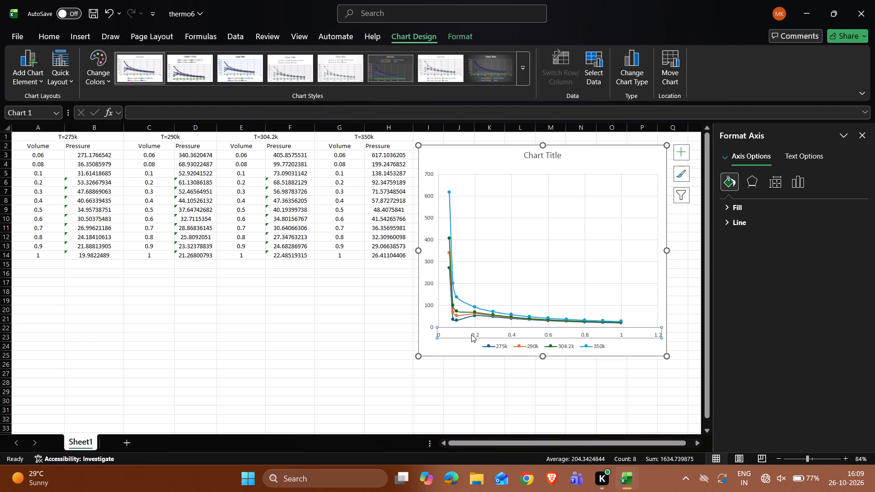
double_click(544, 335, "alt")
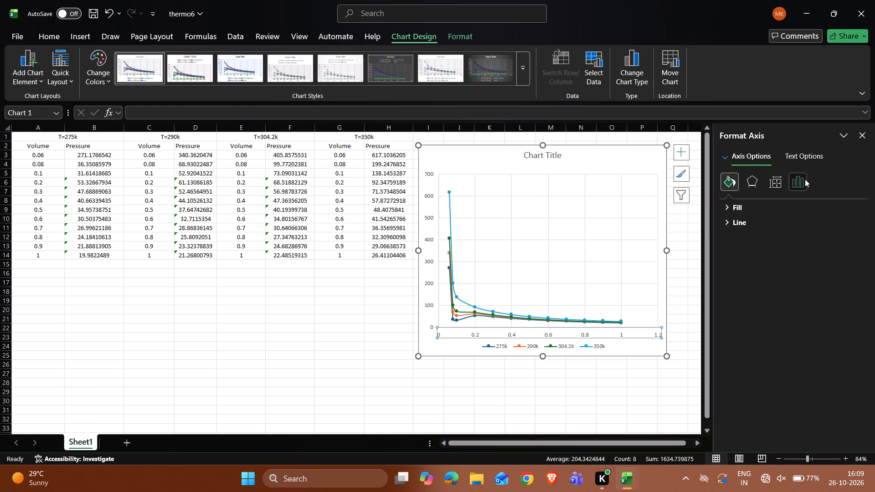
left_click(805, 179, "alt")
left_click(772, 205, "alt")
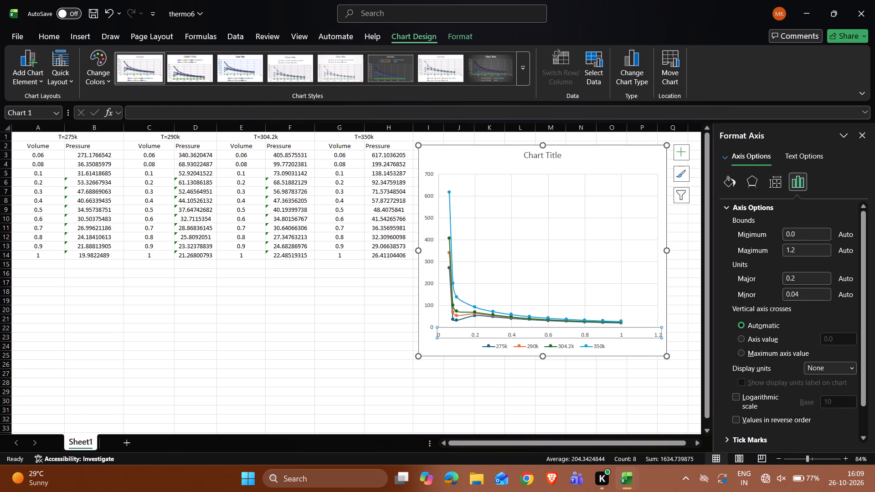
scroll(808, 237, "down", 1, "alt")
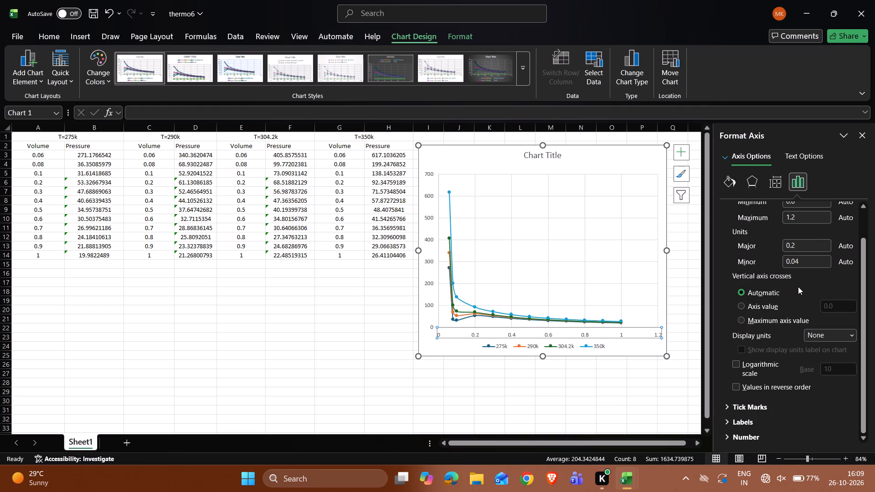
scroll(834, 224, "up", 1, "alt")
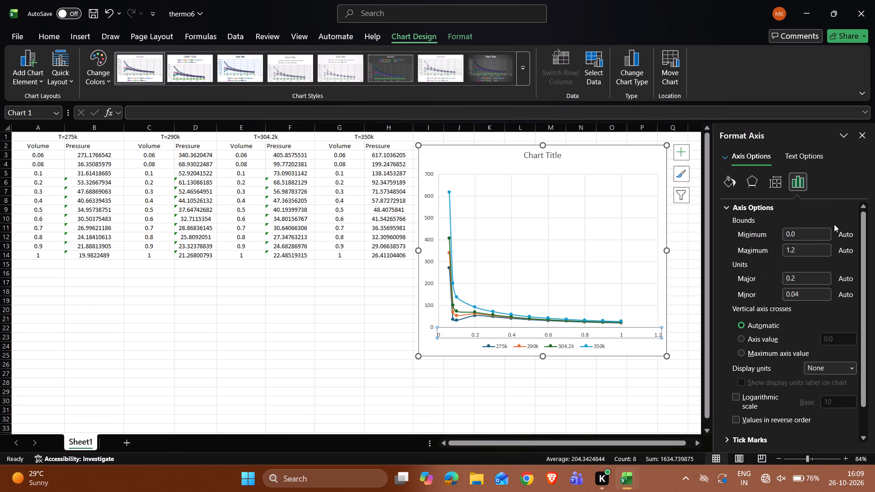
scroll(834, 224, "up", 1, "alt")
left_click(802, 276, "alt")
key("BackSpace")
key("1")
key("Return")
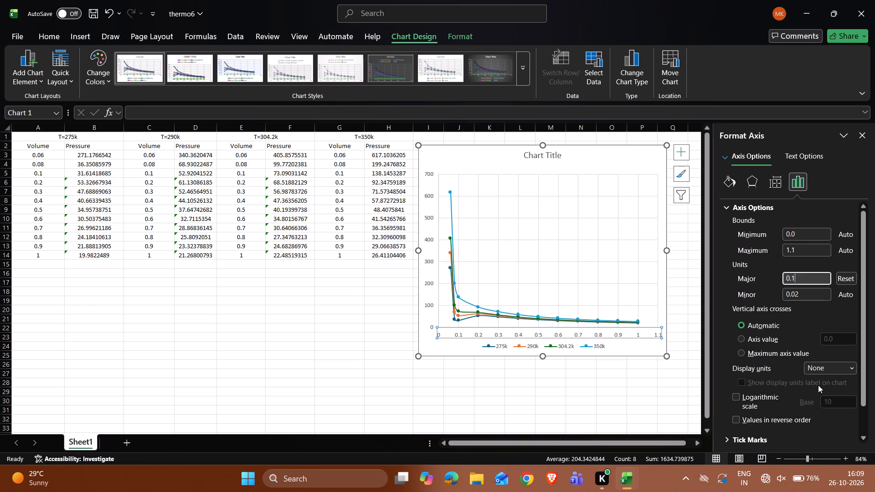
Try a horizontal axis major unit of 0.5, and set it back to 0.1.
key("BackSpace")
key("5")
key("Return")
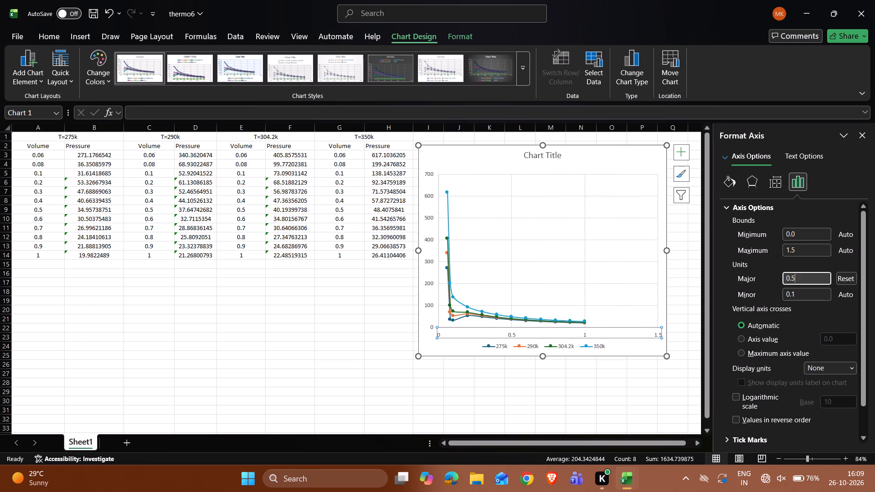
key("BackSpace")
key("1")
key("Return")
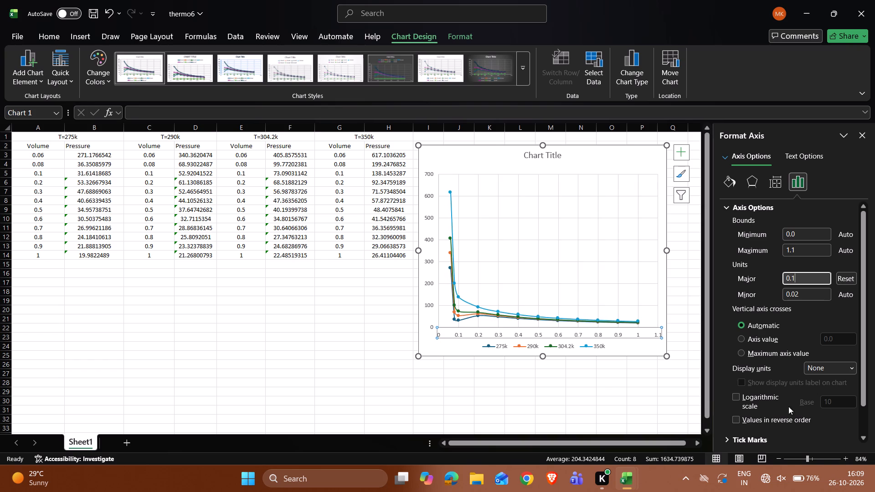
Enlarge the isotherm chart so it spans columns I to Z and extends down to about row 37.
left_click_drag(667, 359, 695, 382, "alt")
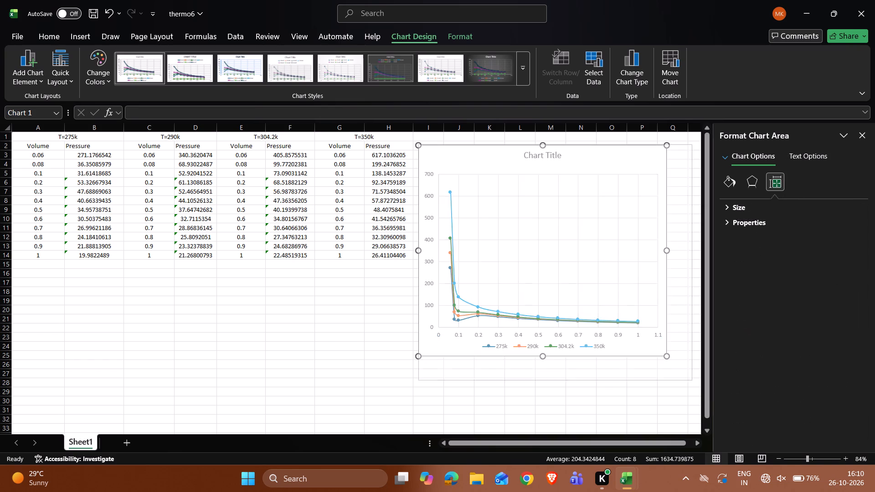
left_click_drag(695, 382, 701, 387, "alt")
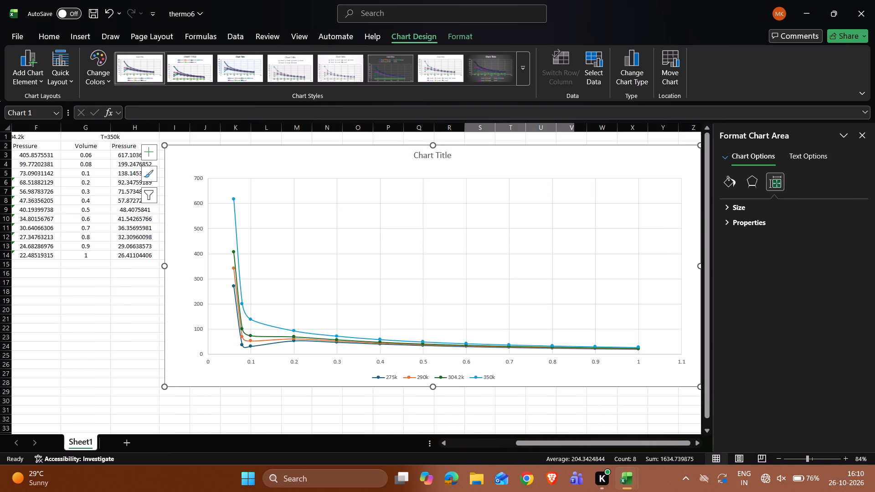
left_click_drag(432, 389, 433, 411, "alt")
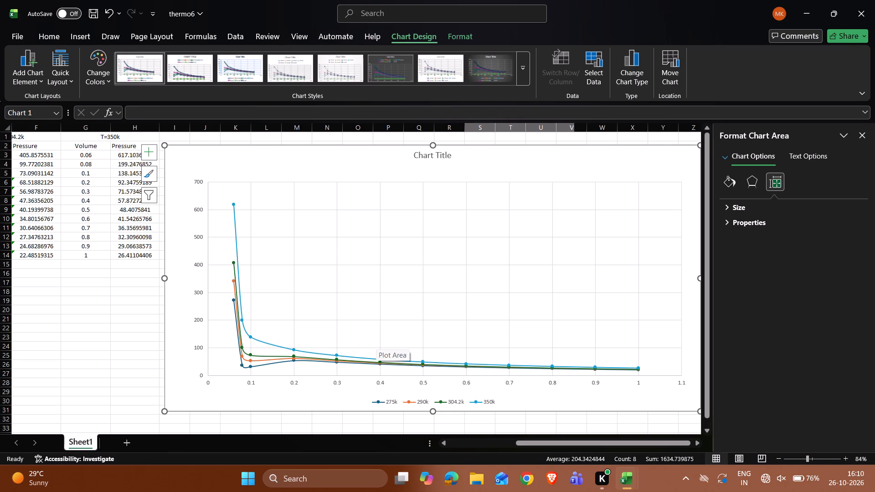
scroll(376, 341, "down", 1, "alt")
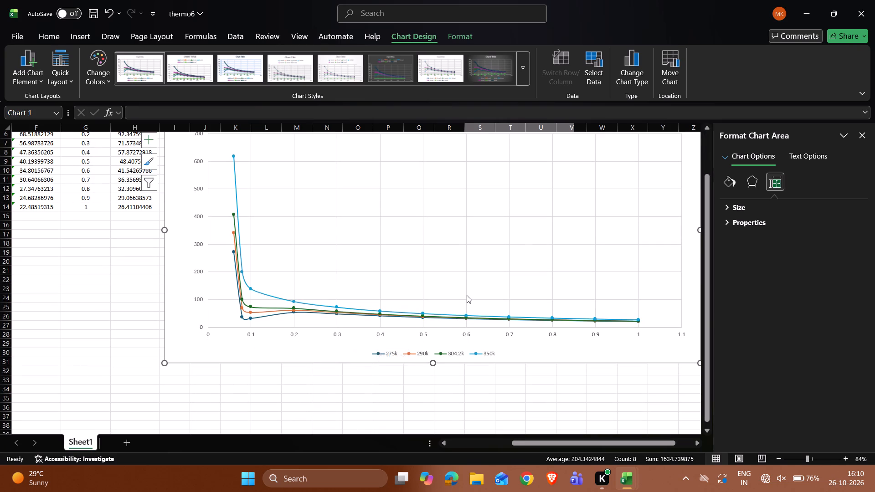
scroll(467, 295, "up", 1, "alt")
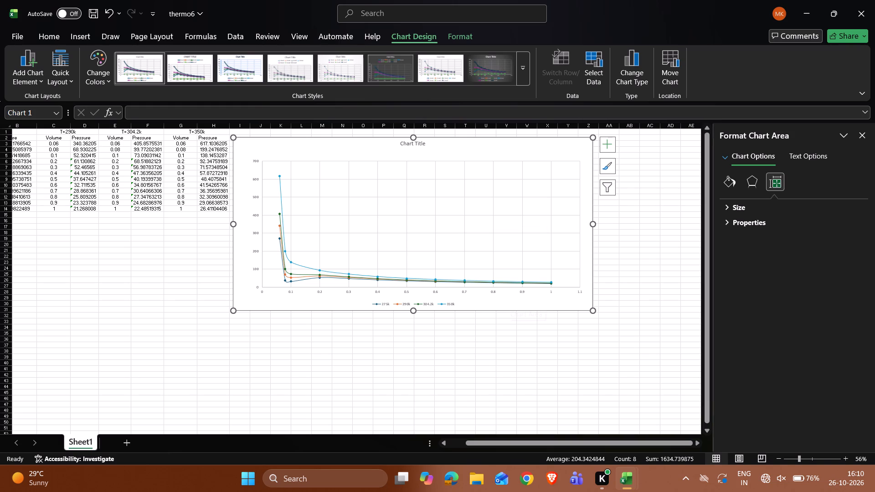
left_click_drag(594, 311, 582, 339, "alt")
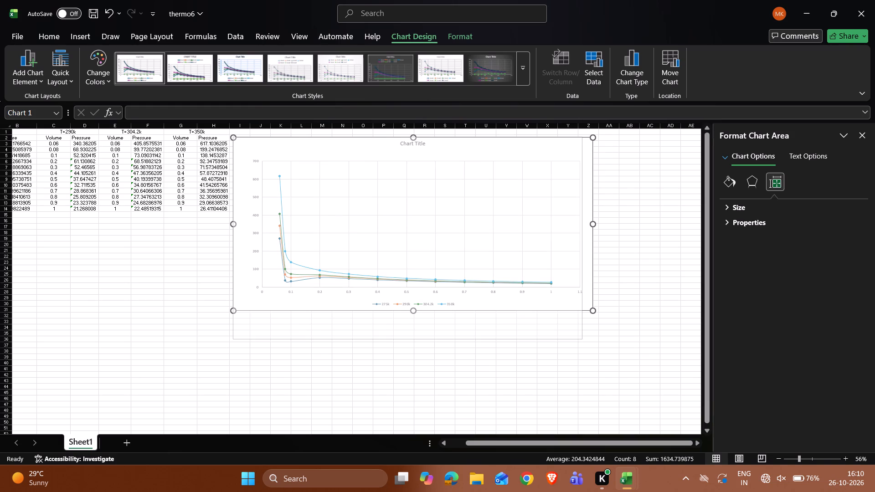
left_click_drag(582, 339, 582, 339, "alt")
left_click_drag(582, 339, 601, 348, "alt")
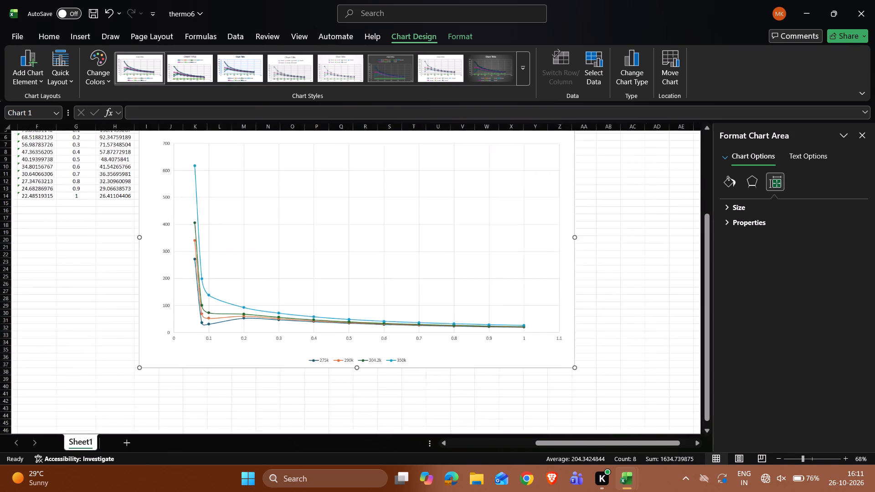
Reposition the plot area within the chart frame, keeping it above the legend.
left_click_drag(359, 260, 194, 338, "alt")
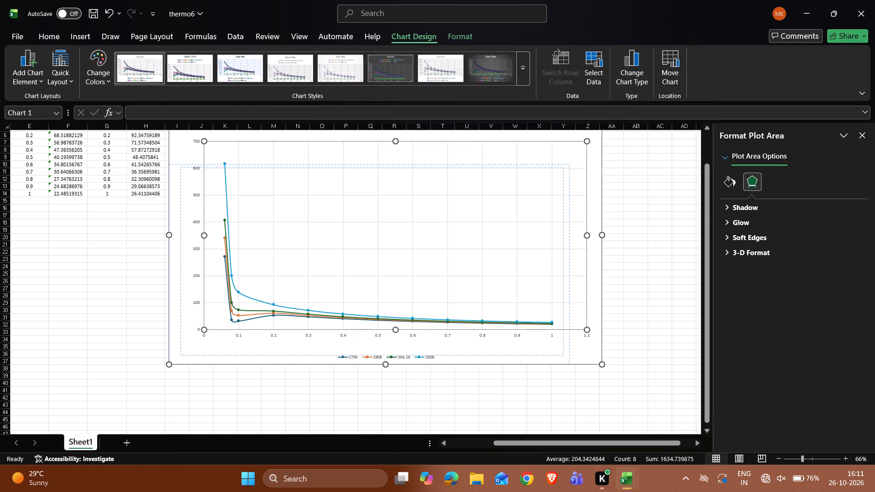
left_click_drag(194, 338, 240, 260, "alt")
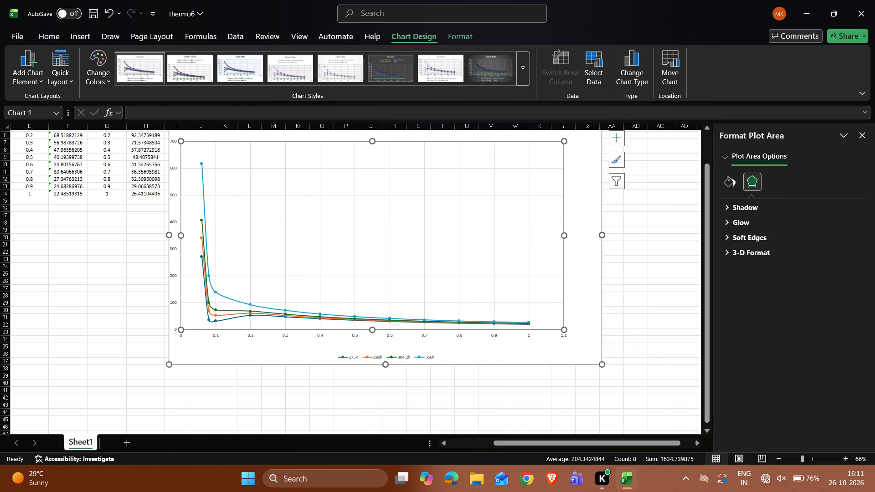
left_click_drag(264, 236, 277, 234, "alt")
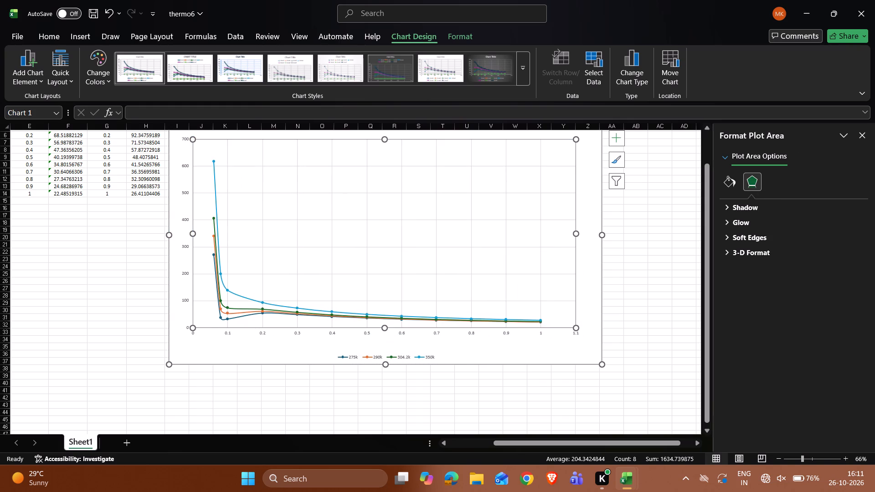
Move the chart directly below the pressure-volume tables, starting at column A around row 15.
scroll(268, 244, "up", 1, "alt")
left_click_drag(353, 147, 170, 238, "alt")
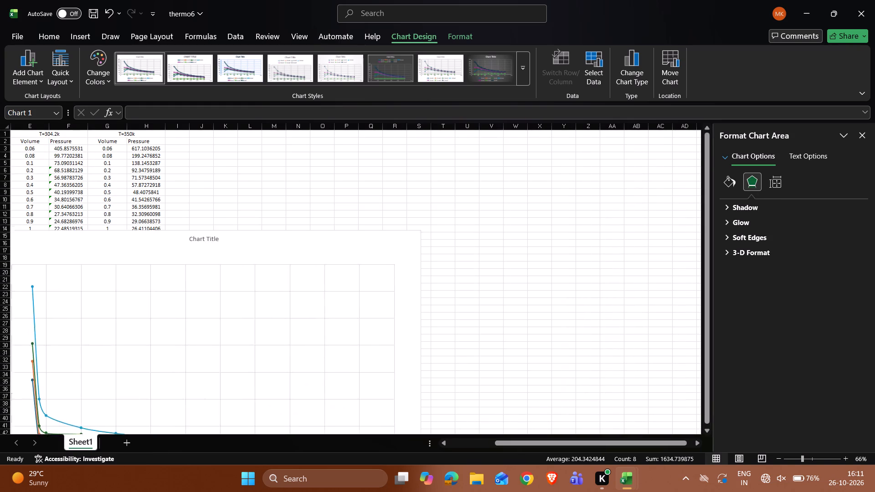
left_click_drag(170, 238, 143, 251, "alt")
scroll(200, 206, "right", 2, "alt")
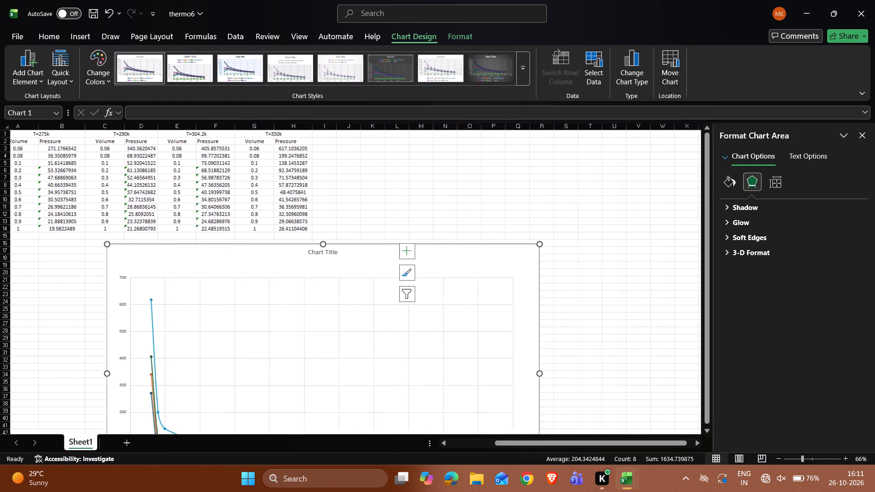
scroll(200, 206, "right", 2, "alt")
left_click_drag(280, 256, 196, 240, "alt")
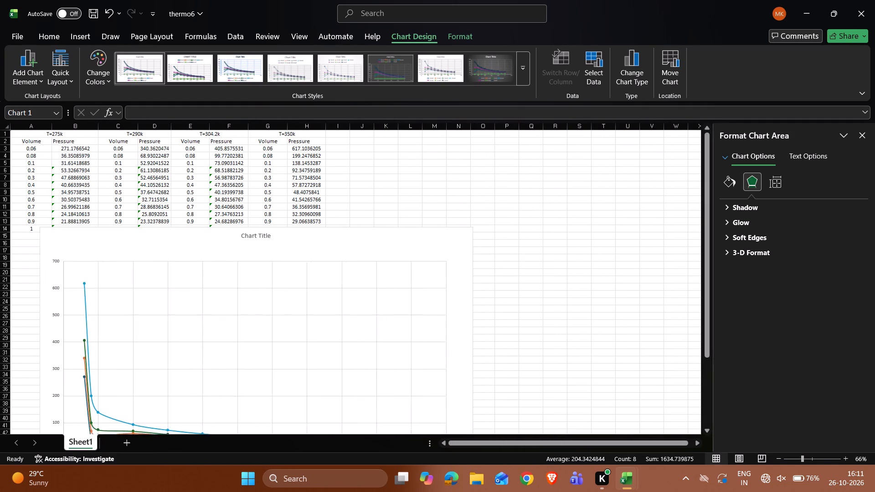
left_click_drag(196, 240, 172, 247, "alt")
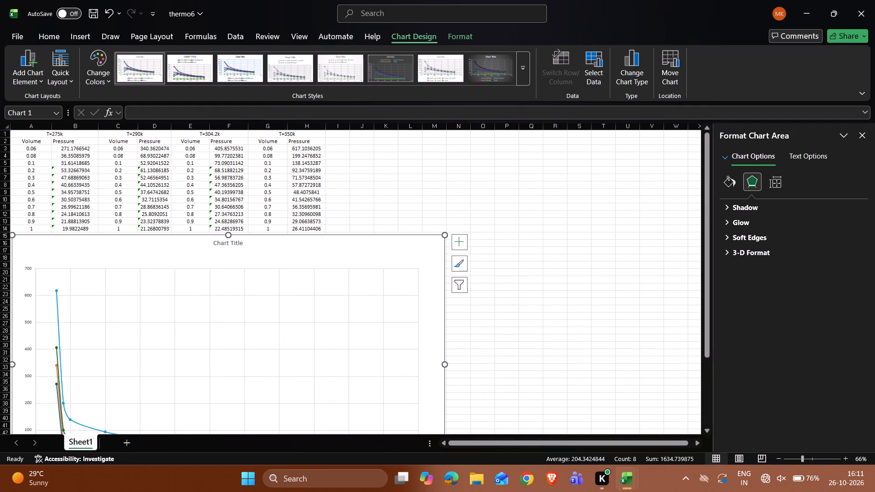
Save the thermo6 workbook and deselect the chart.
scroll(323, 221, "down", 1, "alt")
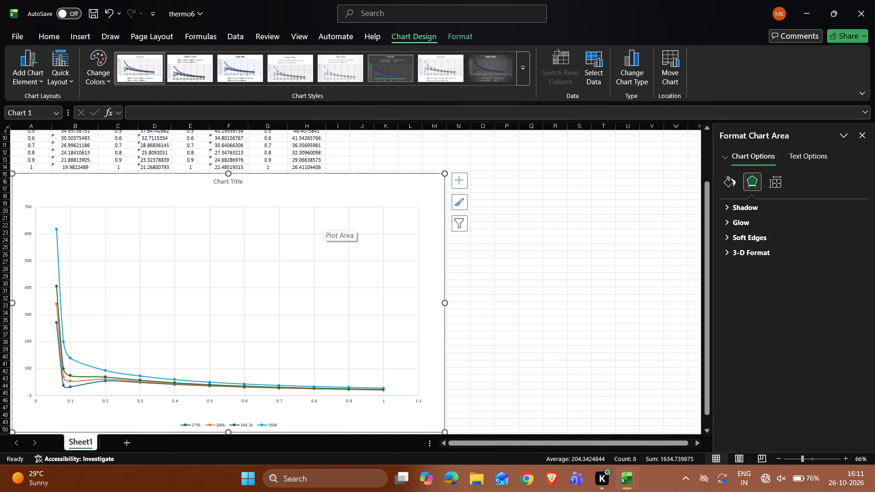
key("ctrl+s")
left_click(597, 225)
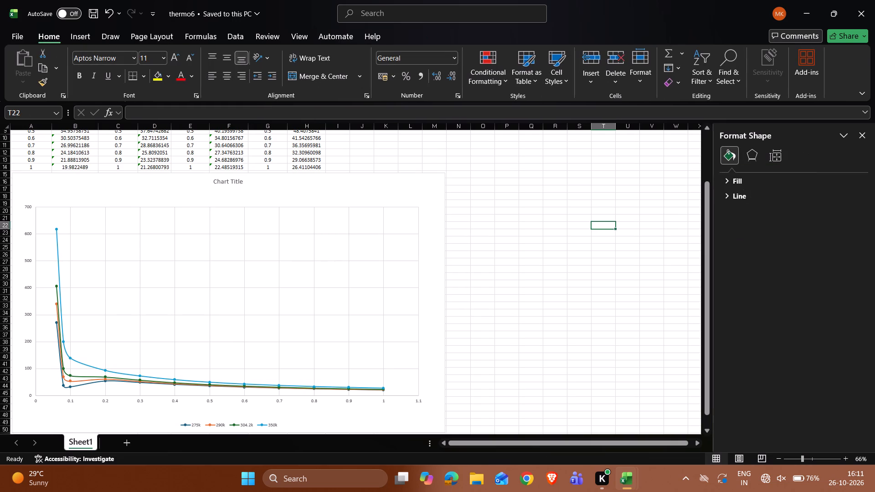
key("ctrl+s")
Shift the isotherm chart slightly right and down so its top edge sits at about row 16, leaving it deselected.
scroll(276, 302, "down", 1)
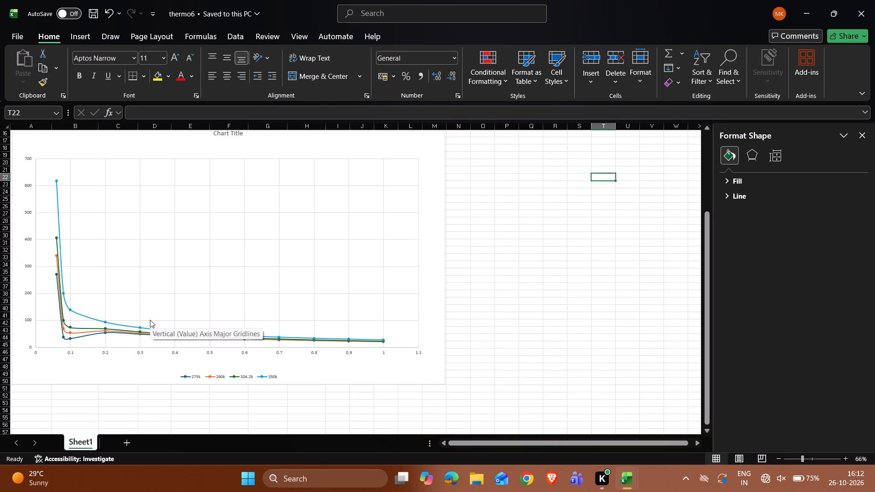
scroll(281, 267, "right", 2)
scroll(281, 267, "up", 1)
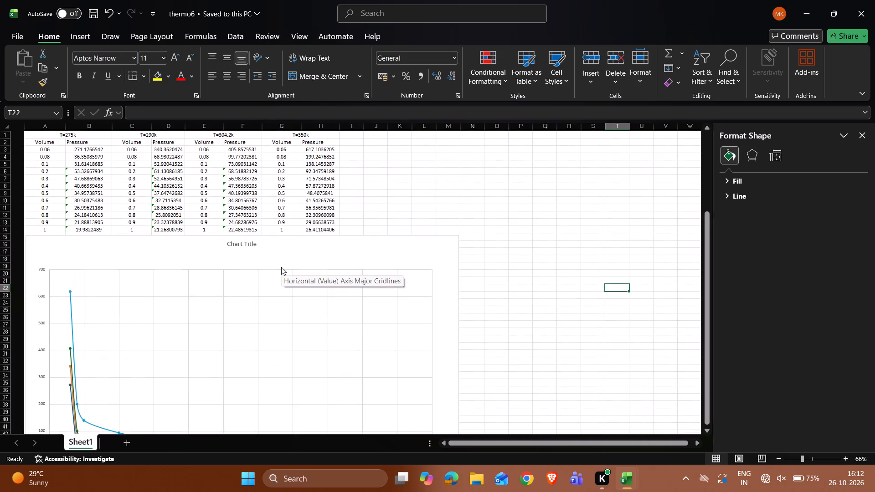
scroll(281, 267, "up", 1)
left_click(285, 248)
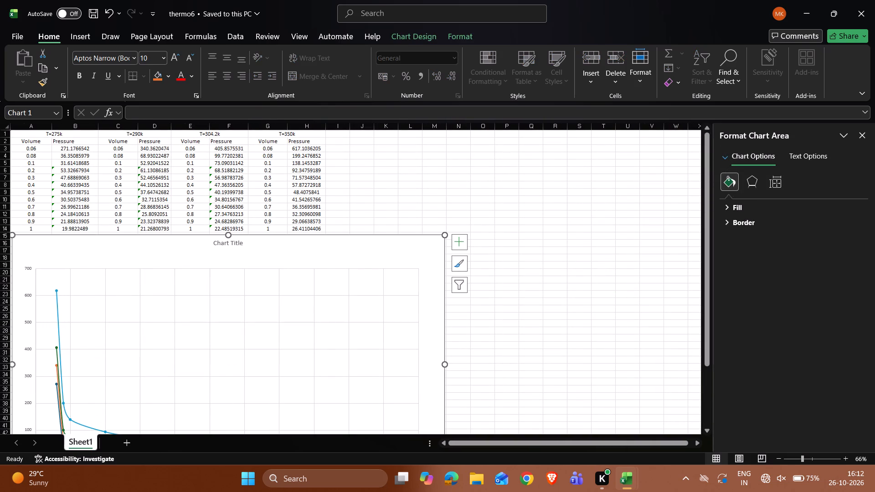
left_click_drag(294, 251, 310, 256)
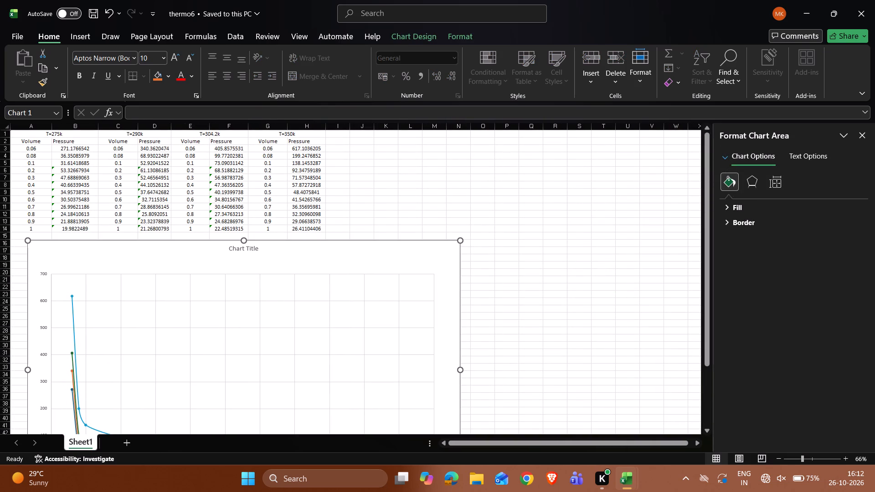
scroll(364, 218, "down", 1)
scroll(364, 218, "up", 1)
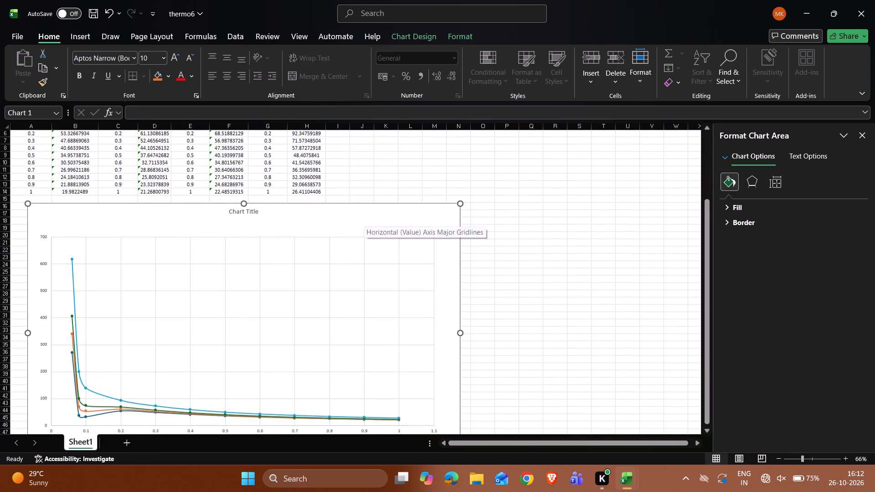
scroll(364, 218, "up", 1)
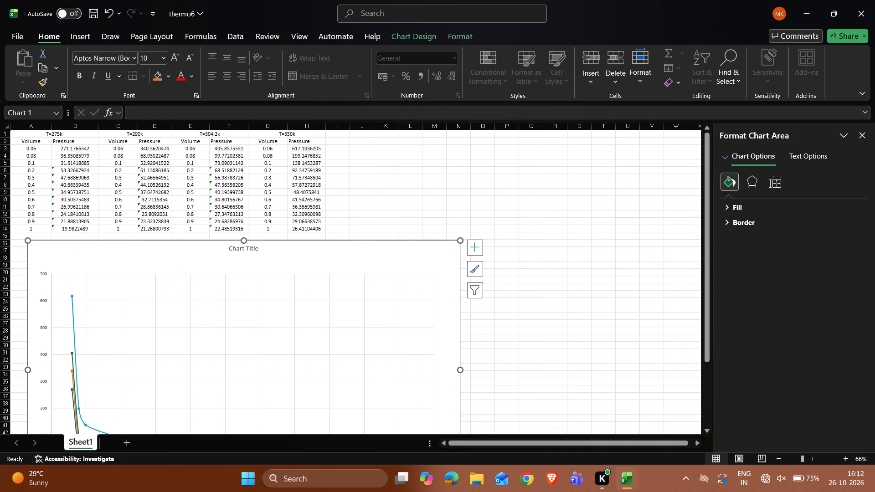
left_click(525, 162)
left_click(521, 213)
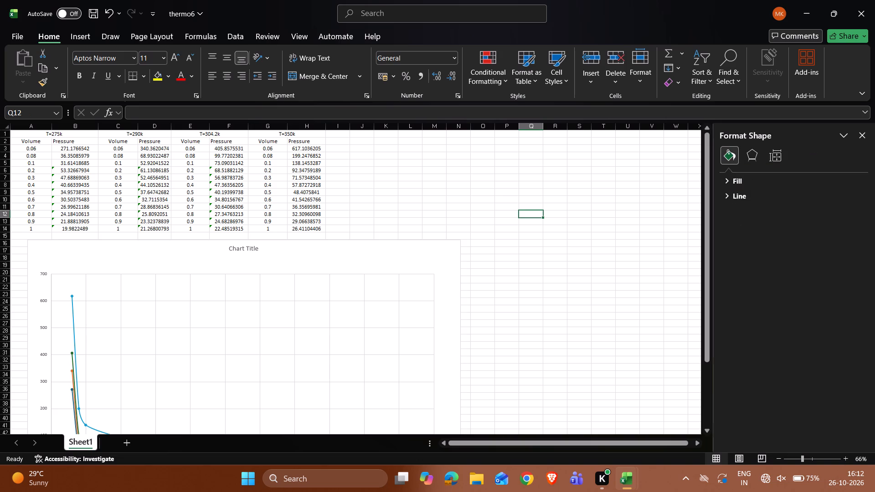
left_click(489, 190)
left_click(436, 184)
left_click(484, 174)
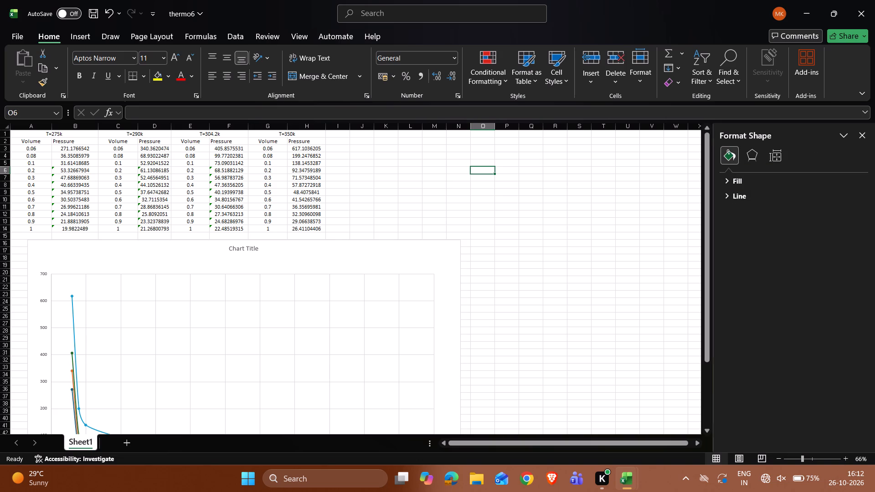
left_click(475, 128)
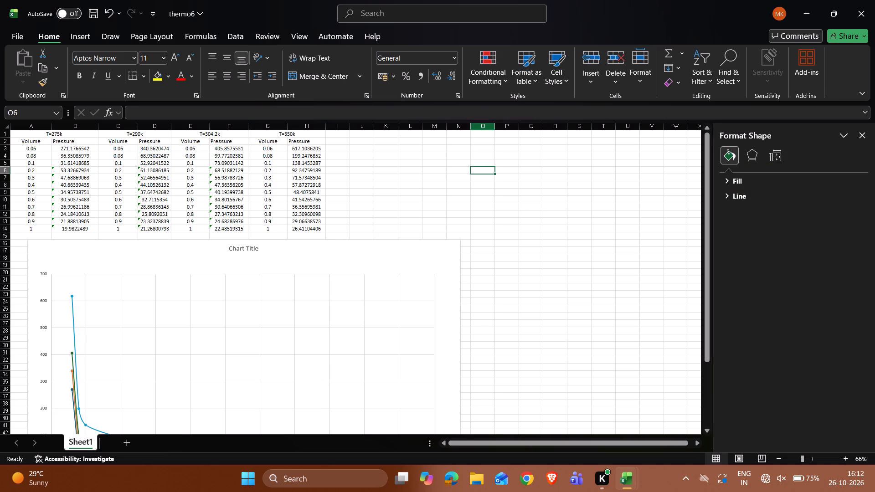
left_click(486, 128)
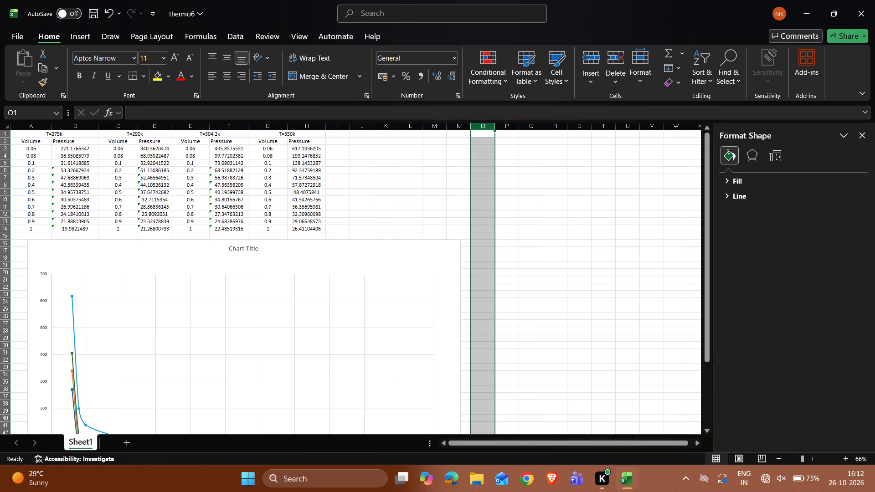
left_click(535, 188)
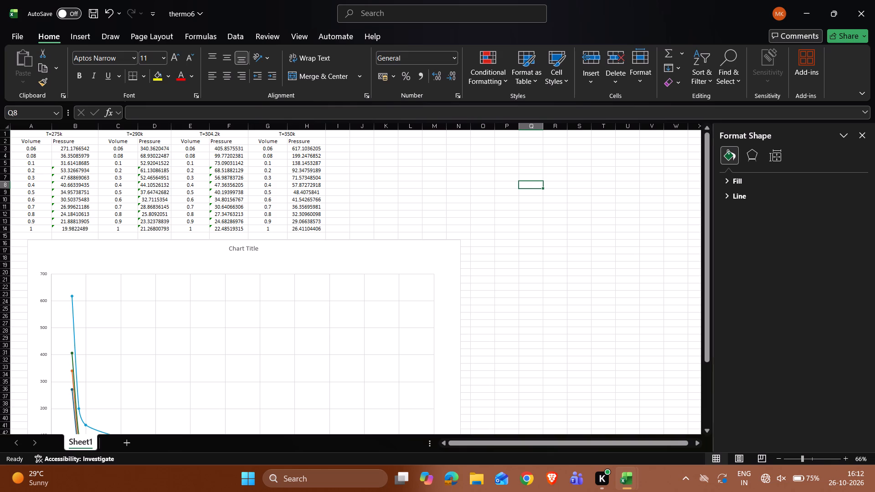
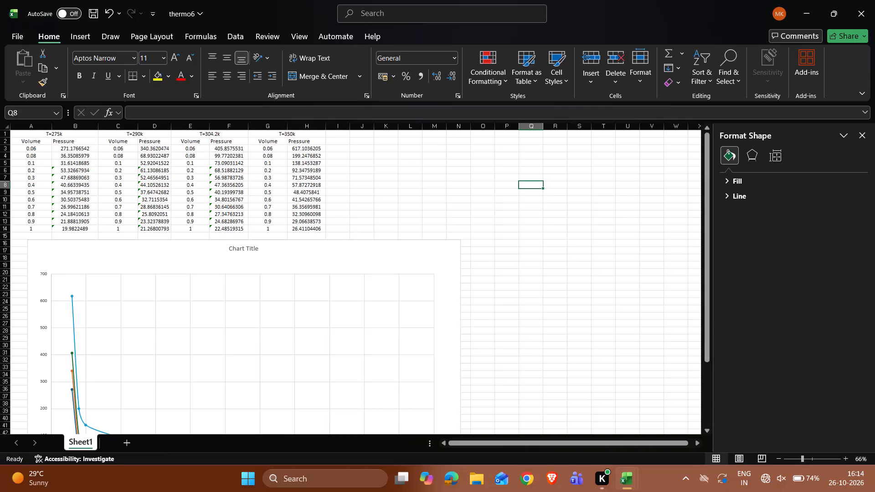
Leave the isotherm chart deselected with an empty cell beside the tables selected, and minimize the thermo6 workbook window.
left_click(366, 264)
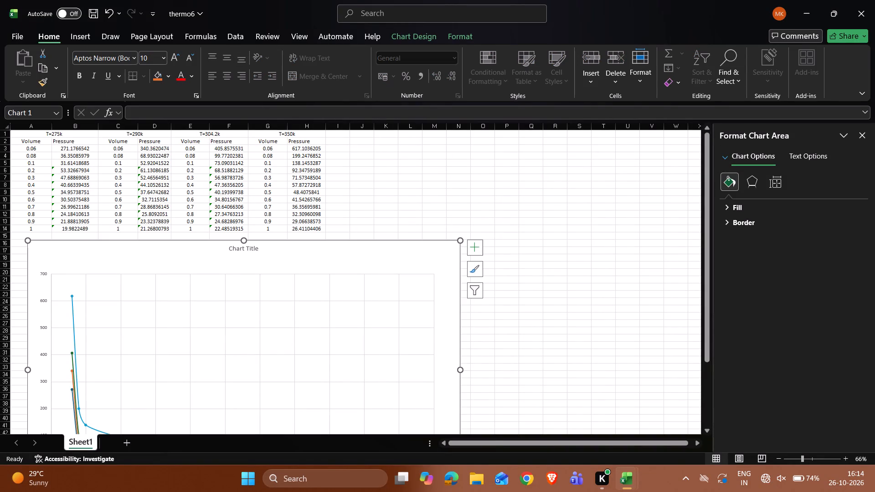
left_click(504, 189)
left_click(811, 8)
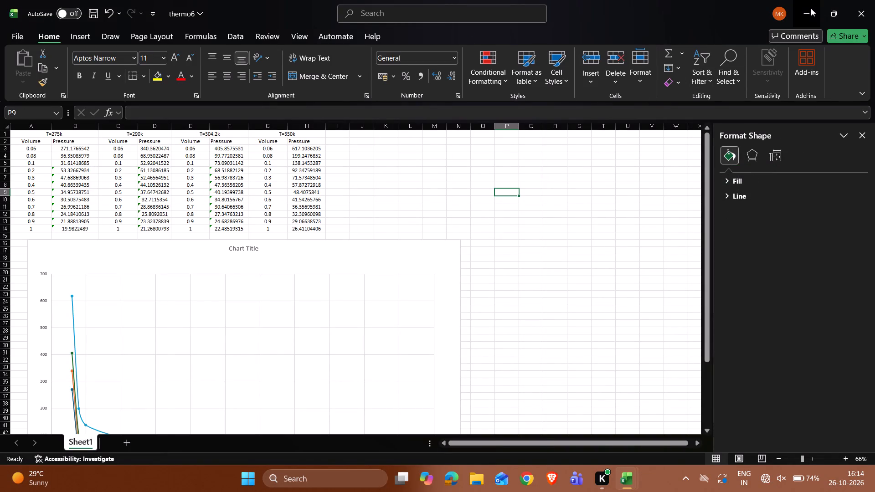
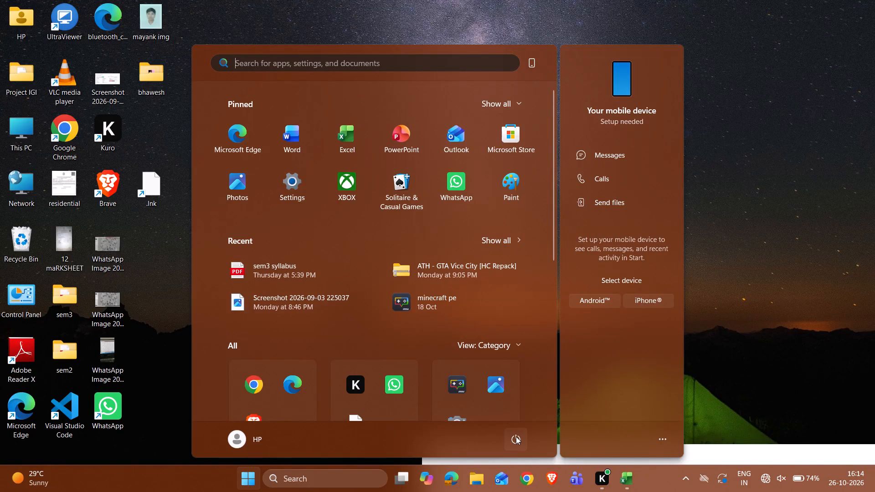
Put the computer to sleep using the Windows power options.
left_click(516, 436)
left_click(512, 384)
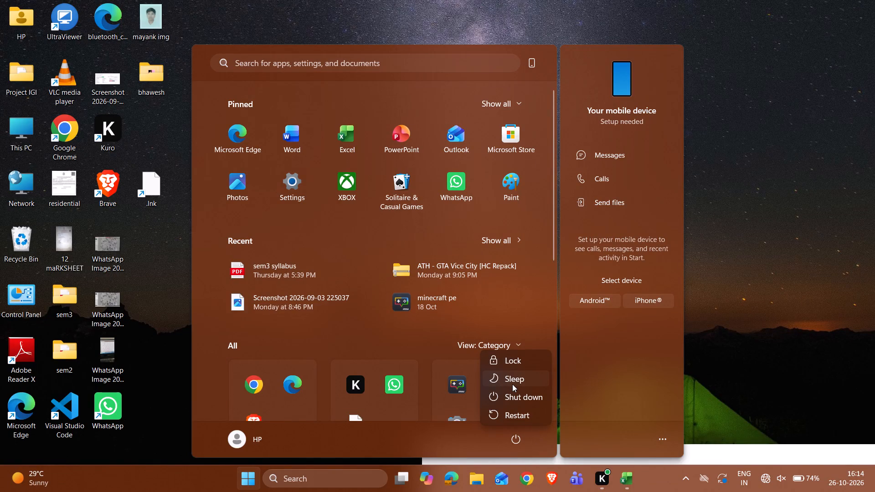